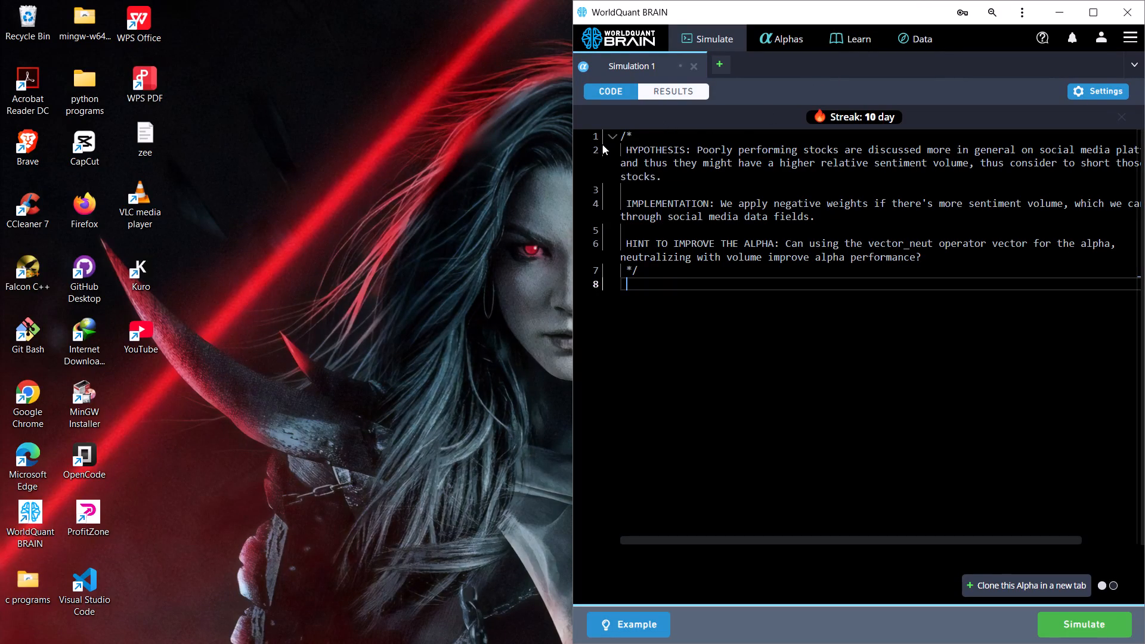
Delete the entire hypothesis, implementation and hint comment from the Simulation 1 code editor, leaving it empty.
{"action": "left_click_drag", "start_coordinate": [624, 131], "coordinate": [955, 347]}
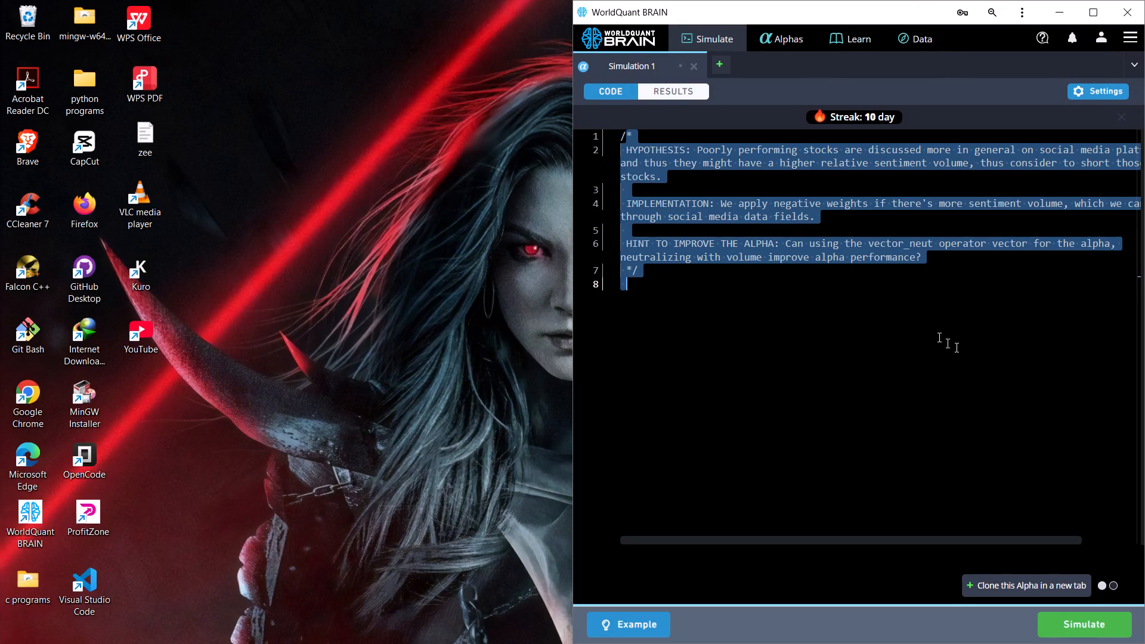
{"action": "left_click_drag", "start_coordinate": [955, 347], "coordinate": [1093, 394]}
{"action": "key", "text": "BackSpace"}
{"action": "key", "text": "BackSpace"}
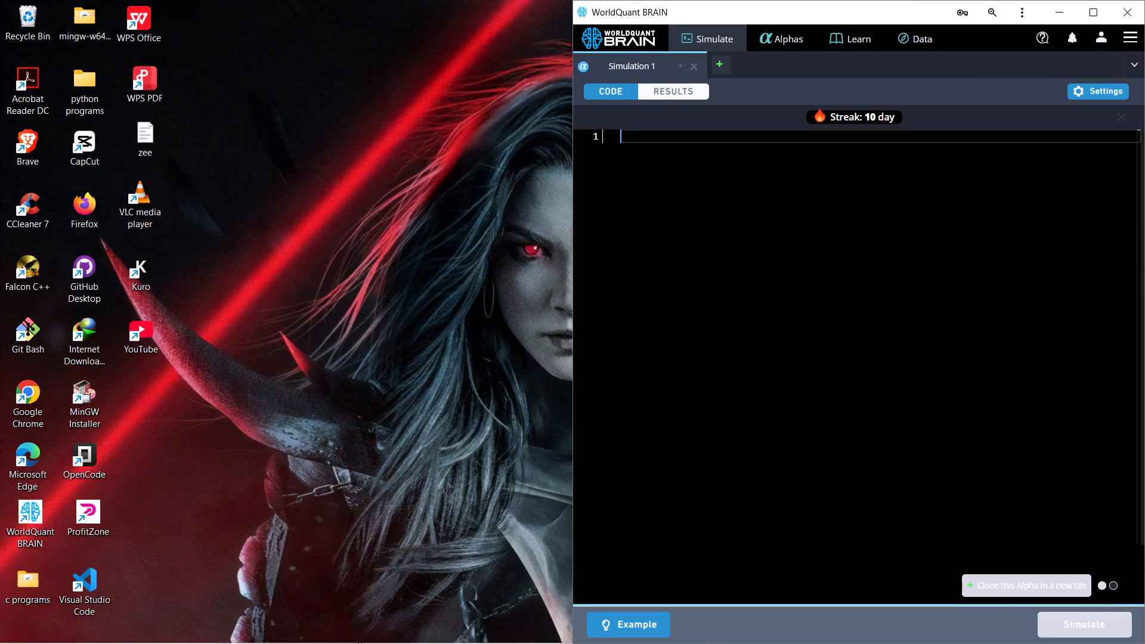
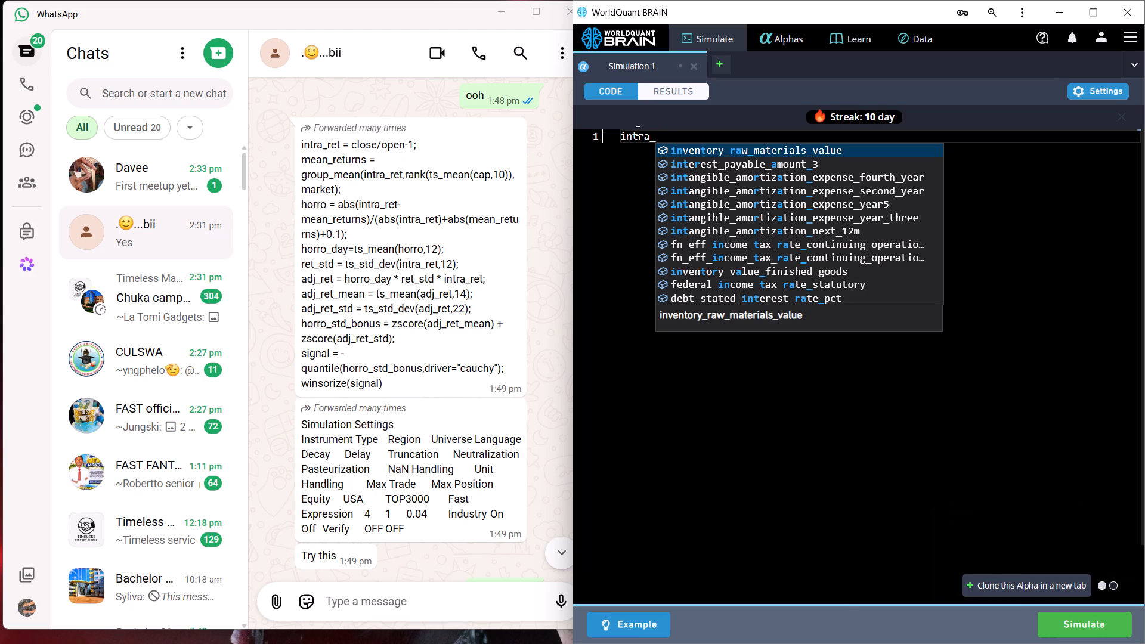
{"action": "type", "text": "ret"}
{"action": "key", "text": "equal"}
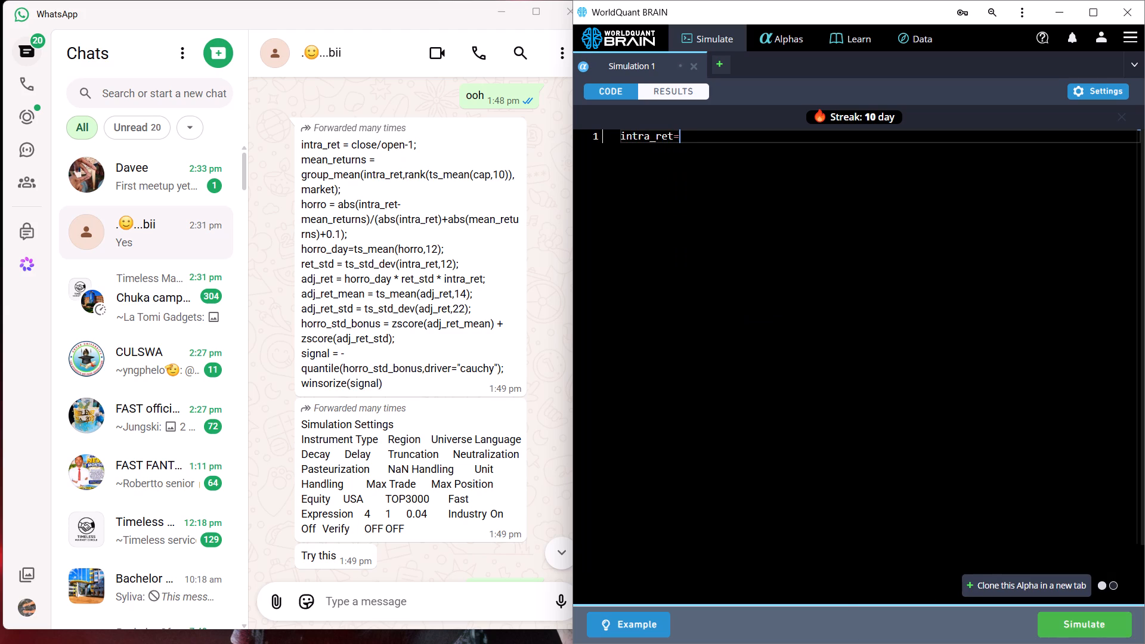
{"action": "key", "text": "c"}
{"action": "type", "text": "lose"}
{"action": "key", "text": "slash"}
Complete the first code line as intra_ret=close/open-1; and start a new line.
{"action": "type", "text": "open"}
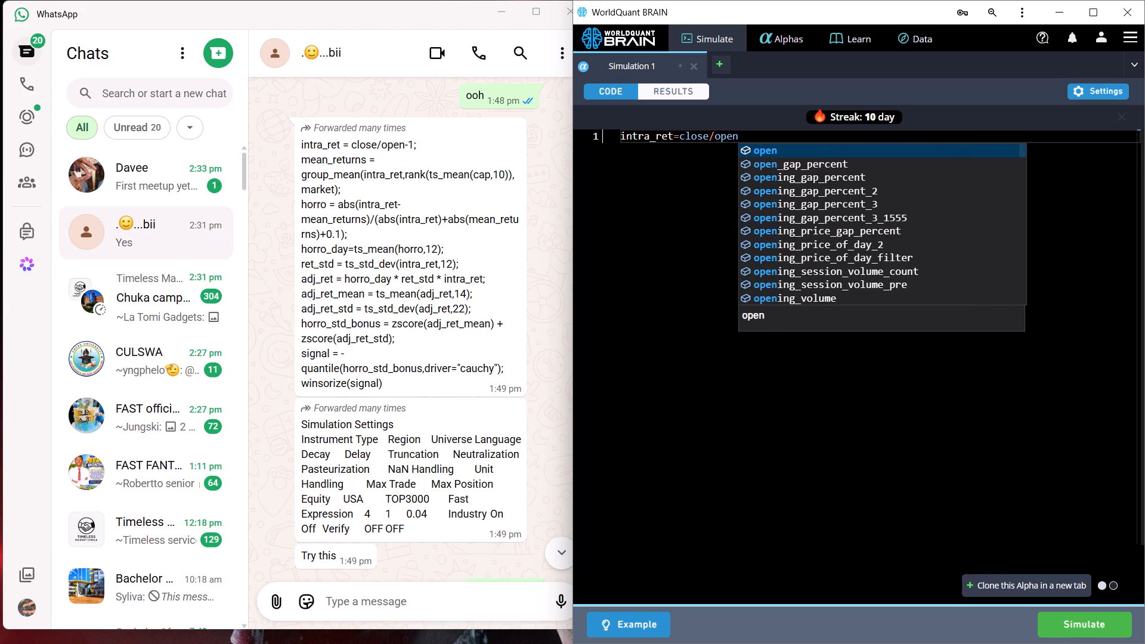
{"action": "type", "text": "-1"}
{"action": "key", "text": "semicolon"}
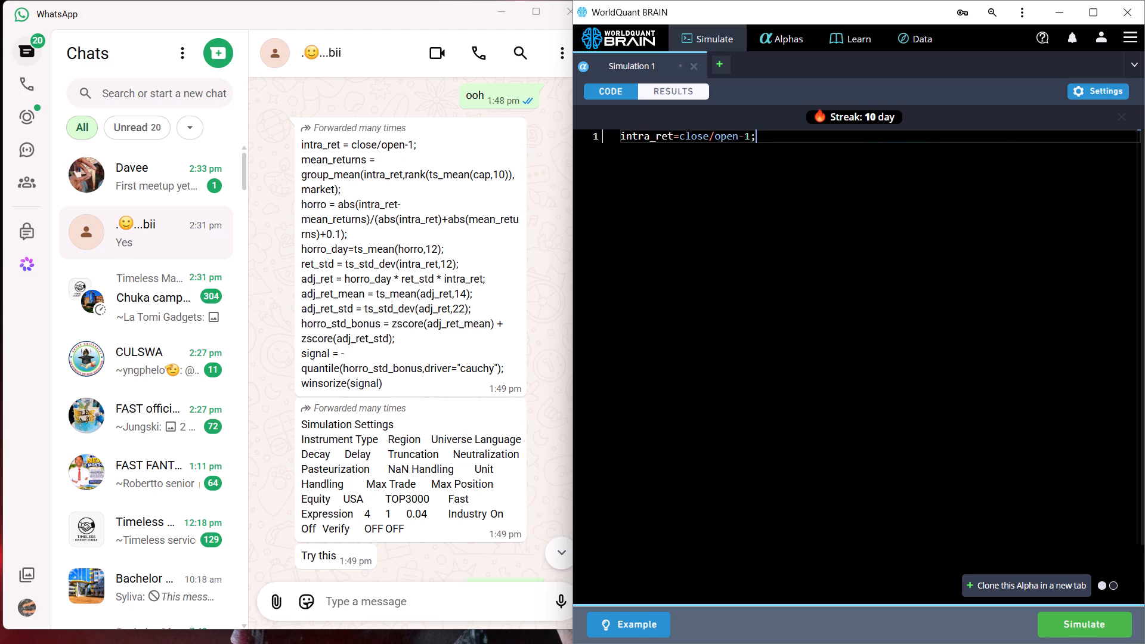
{"action": "key", "text": "Return"}
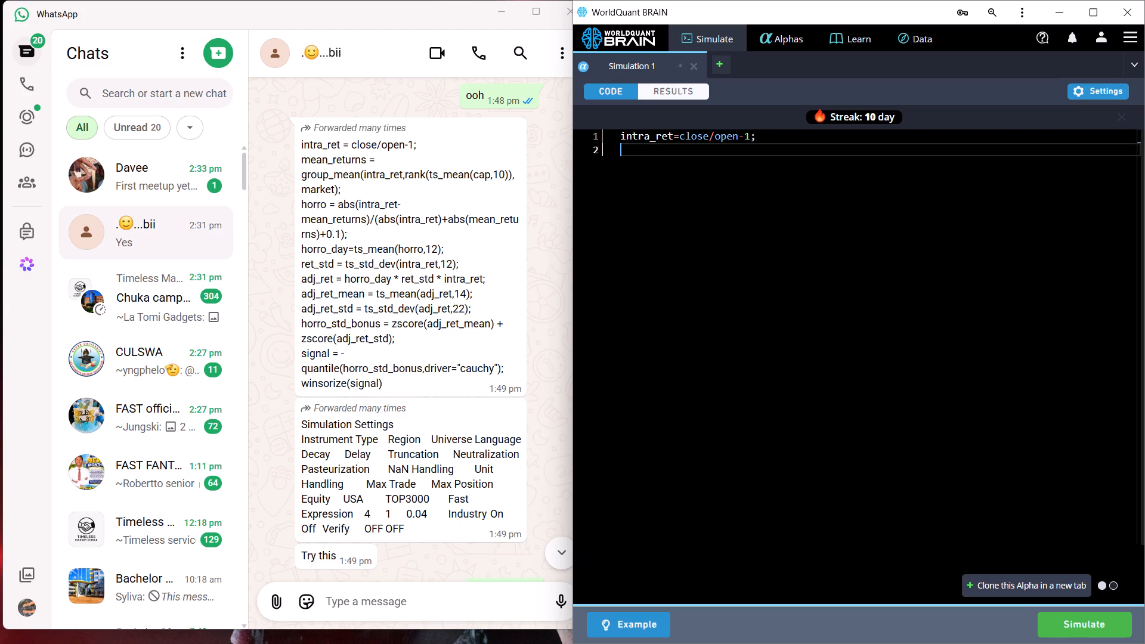
Write mean_returns=group_mean(intra_ret,rank(ts_mean(cap,10))) on the second code line.
{"action": "type", "text": "mean"}
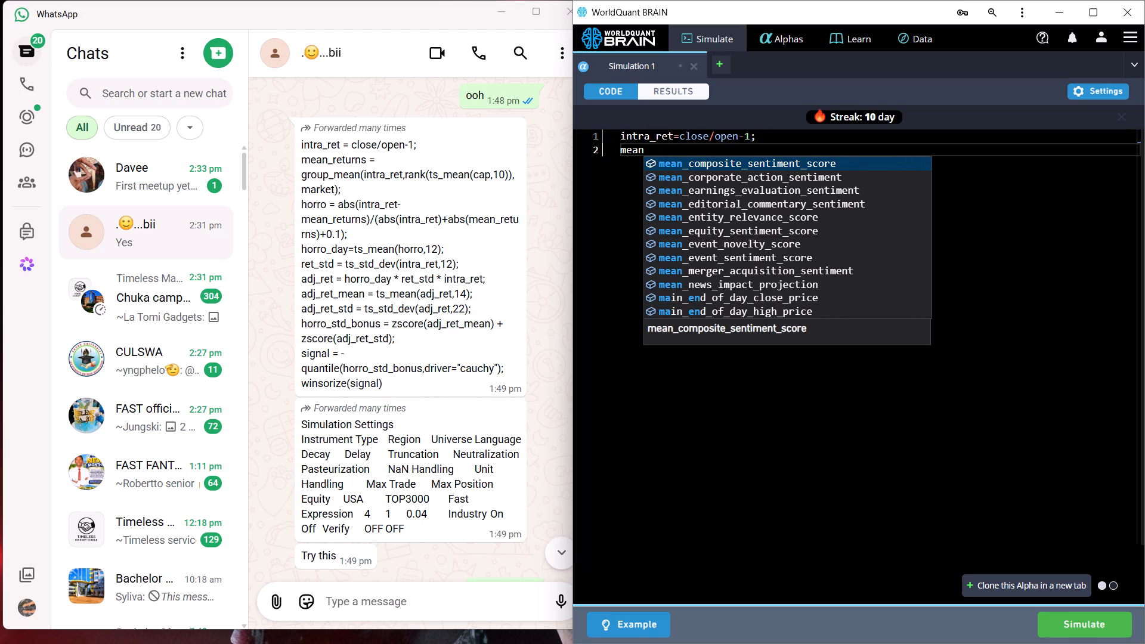
{"action": "key", "text": "shift+underscore"}
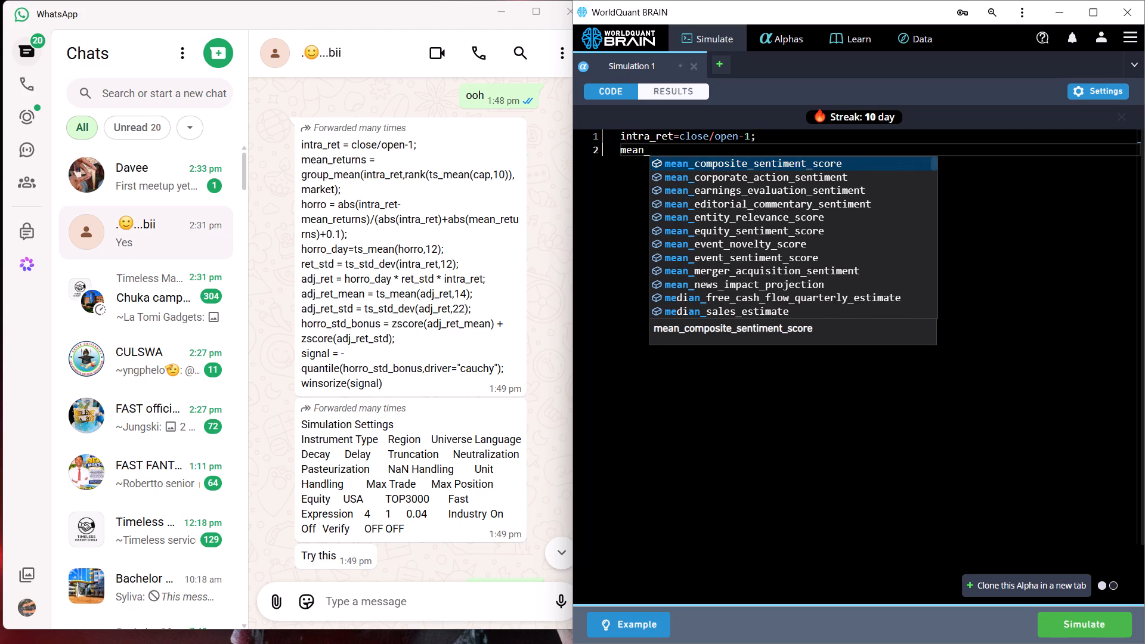
{"action": "type", "text": "retur"}
{"action": "type", "text": "ns"}
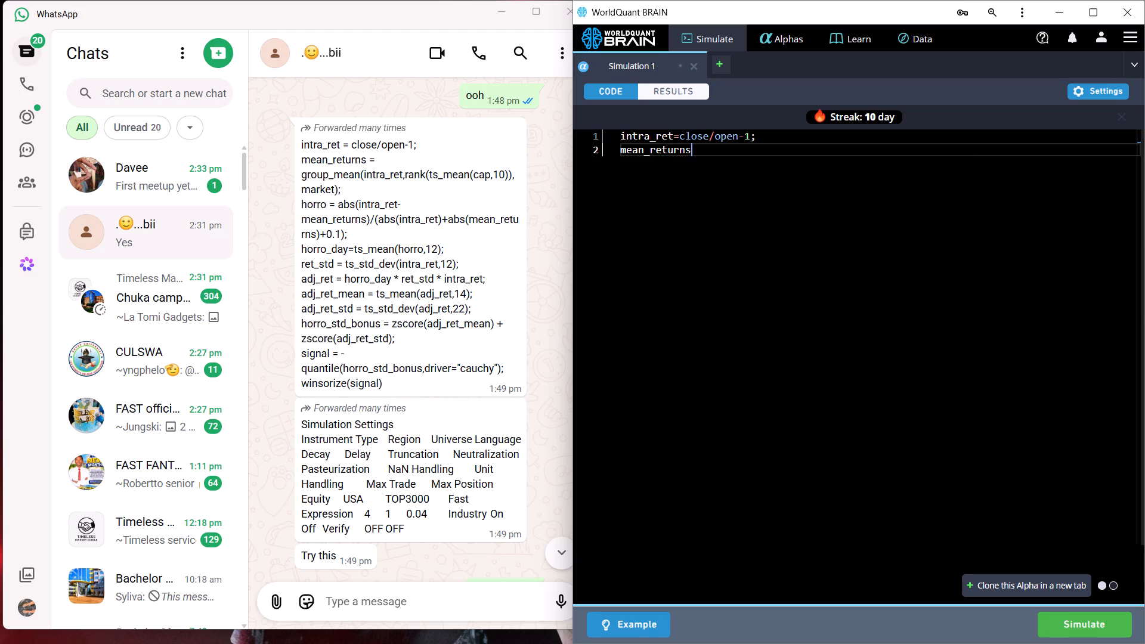
{"action": "key", "text": "equal"}
{"action": "type", "text": "group"}
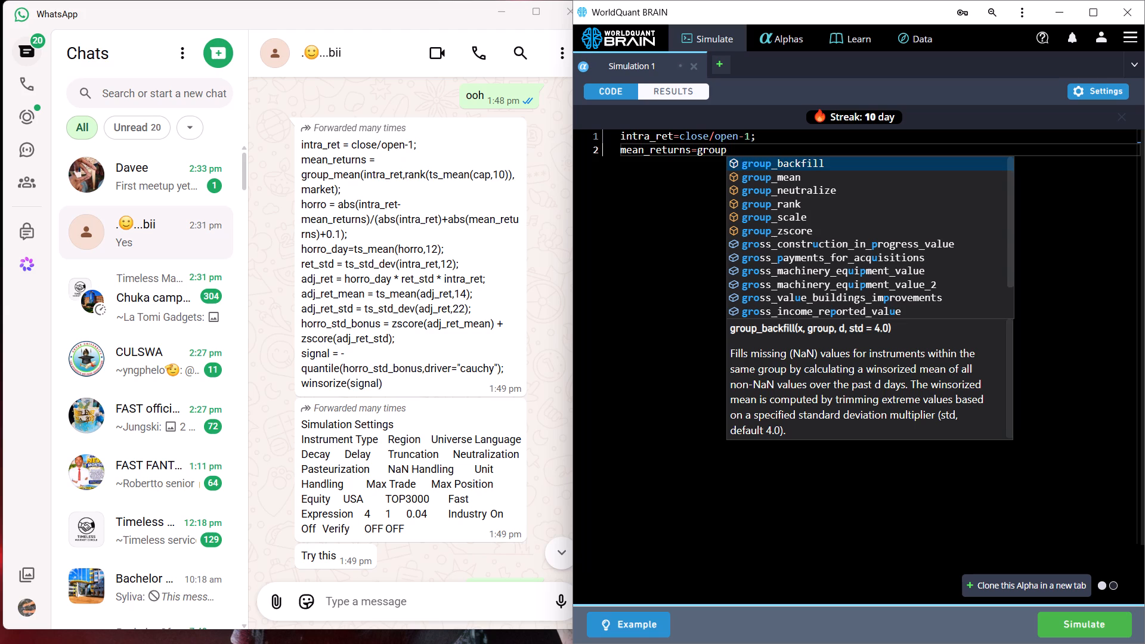
{"action": "key", "text": "minus"}
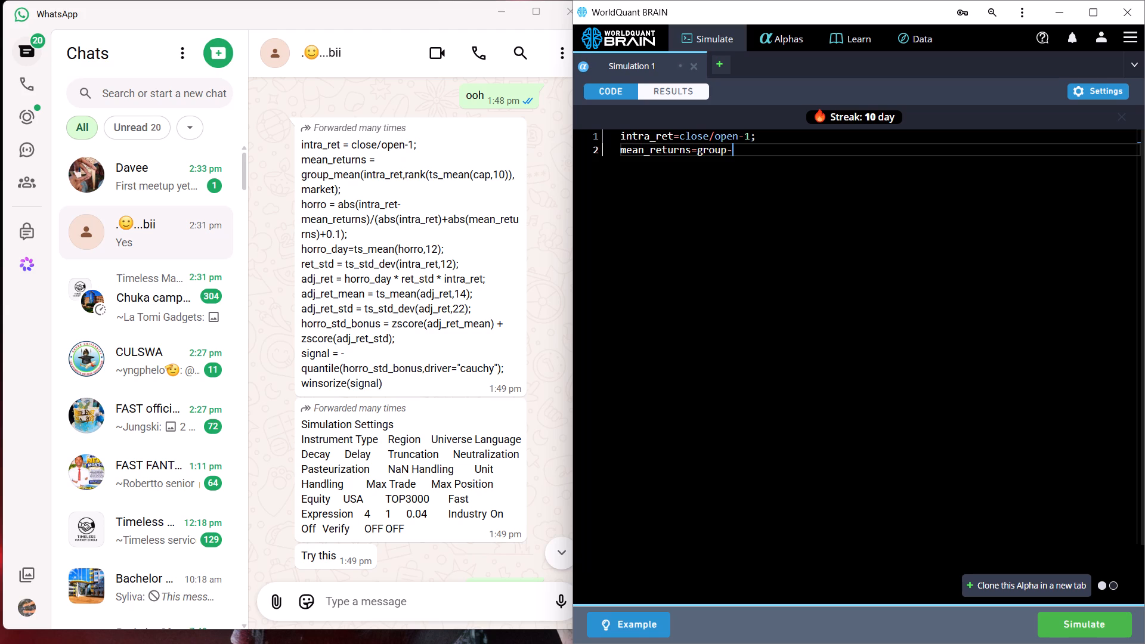
{"action": "key", "text": "BackSpace"}
{"action": "key", "text": "minus"}
{"action": "key", "text": "BackSpace"}
{"action": "key", "text": "shift+underscore"}
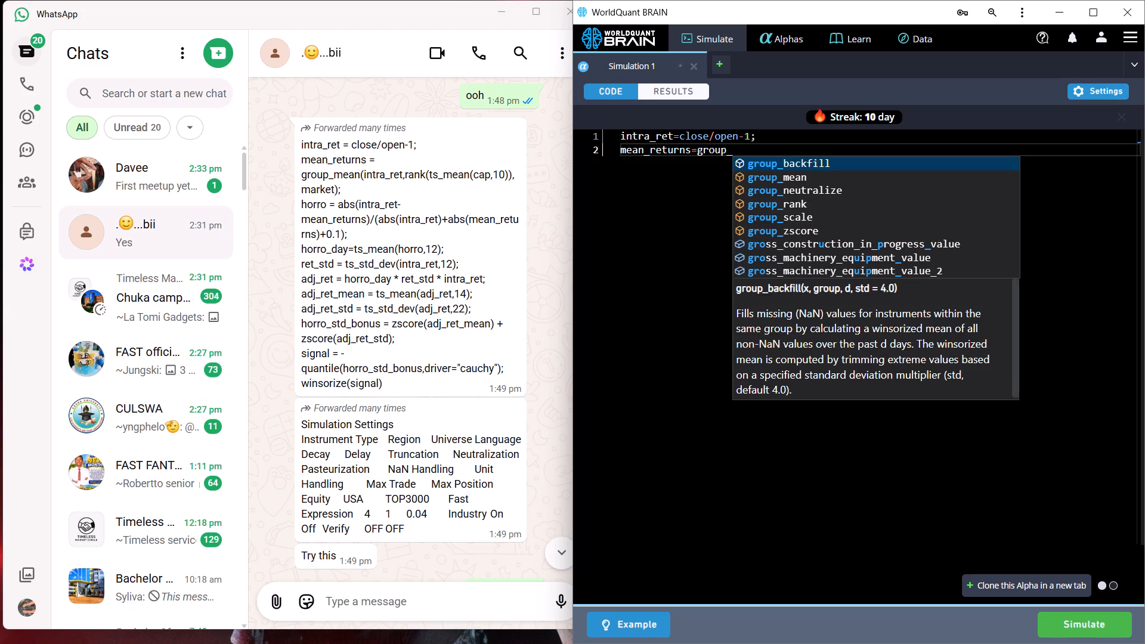
{"action": "key", "text": "m"}
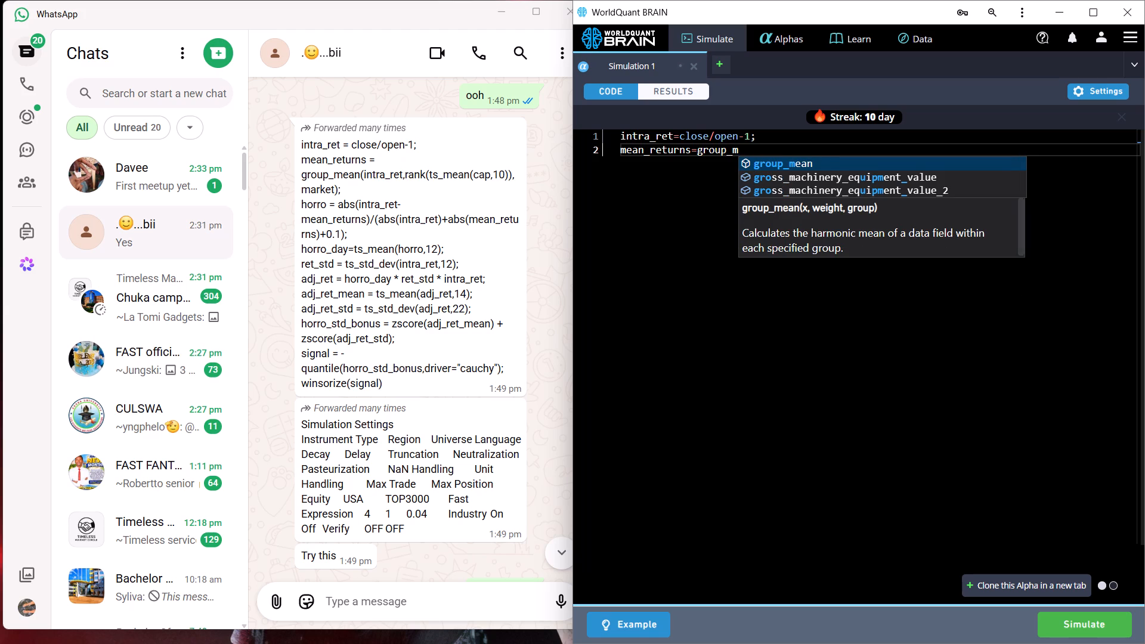
{"action": "type", "text": "ean"}
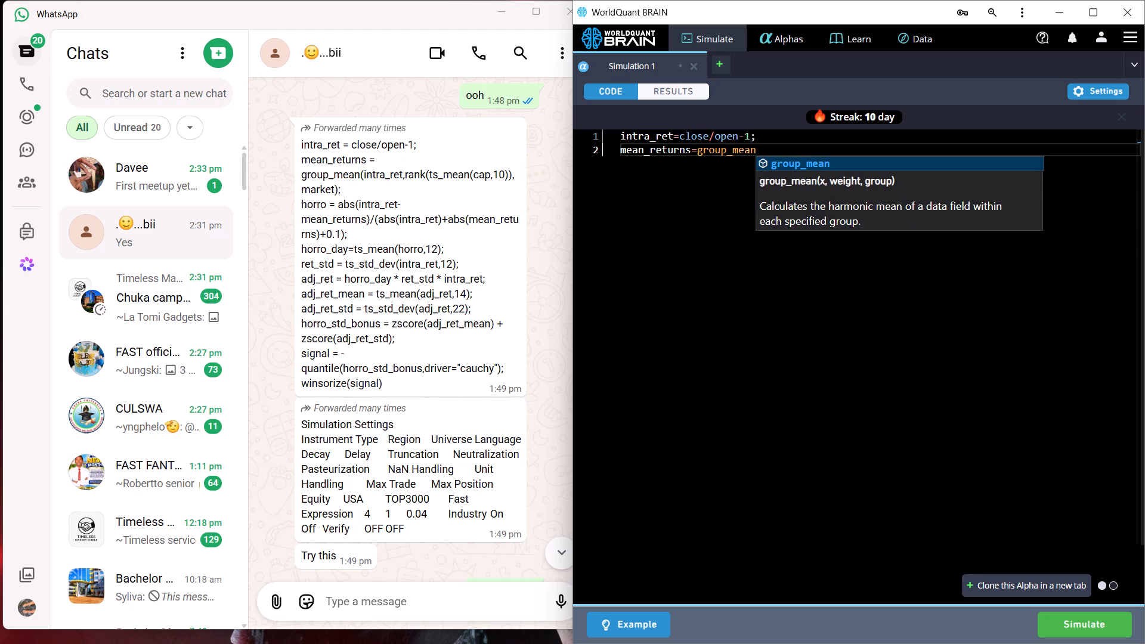
{"action": "key", "text": "shift+parenleft"}
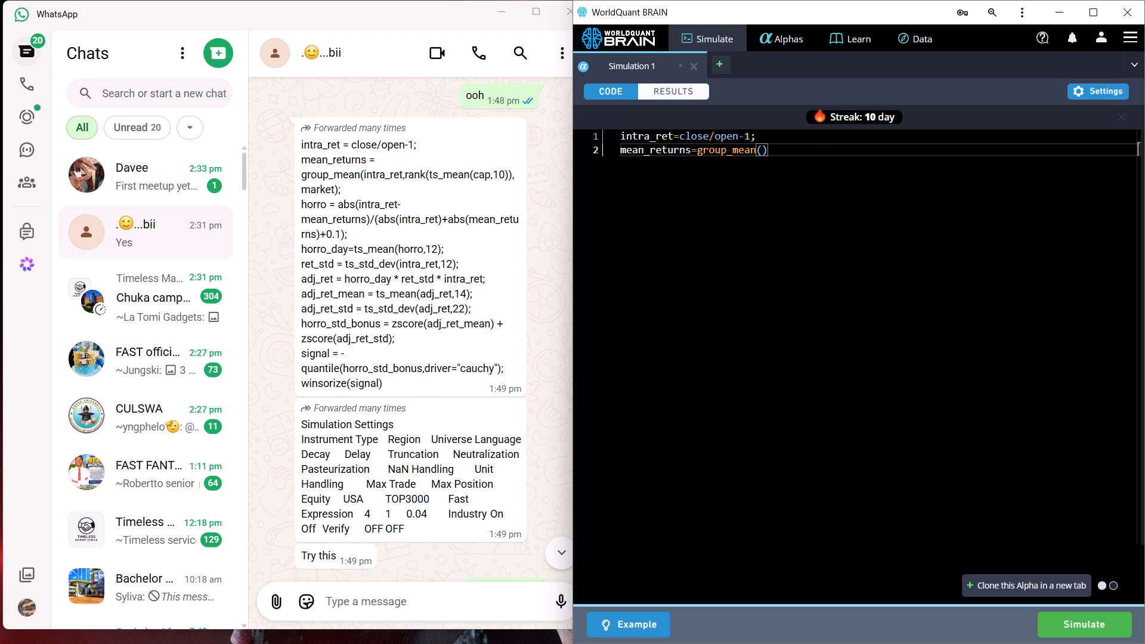
{"action": "type", "text": "int"}
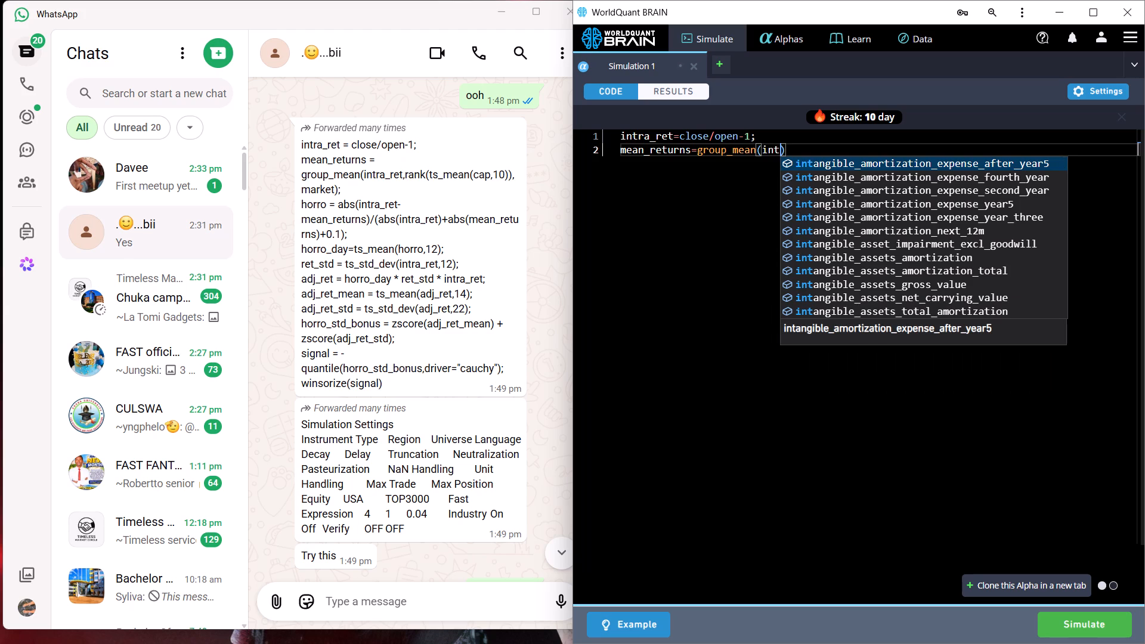
Complete the first argument of group_mean on the second code line as intra_ret.
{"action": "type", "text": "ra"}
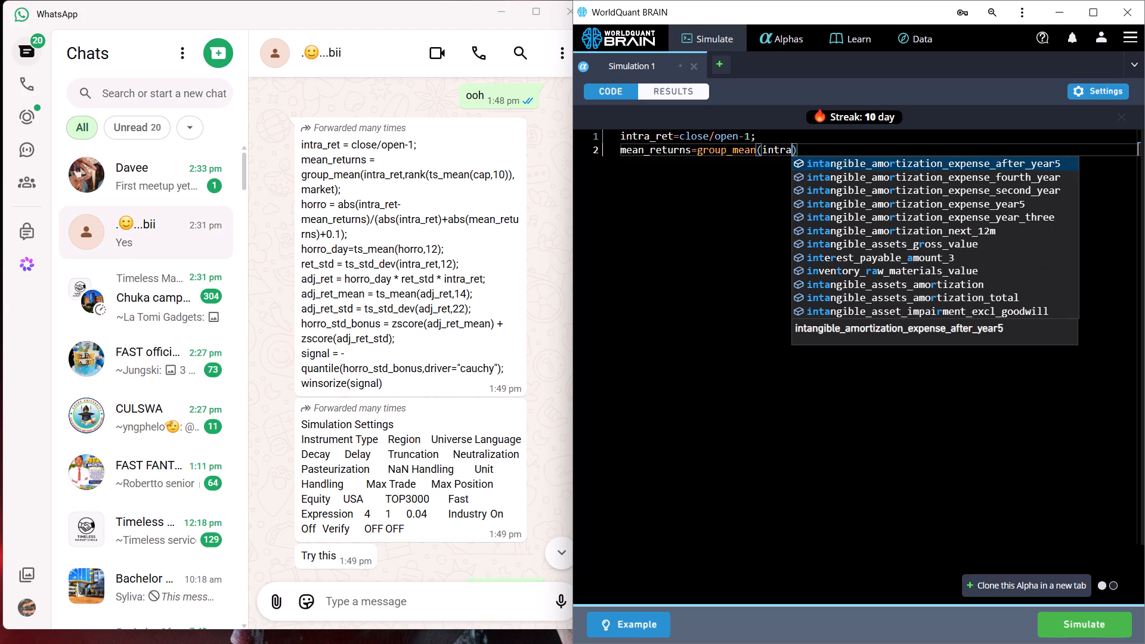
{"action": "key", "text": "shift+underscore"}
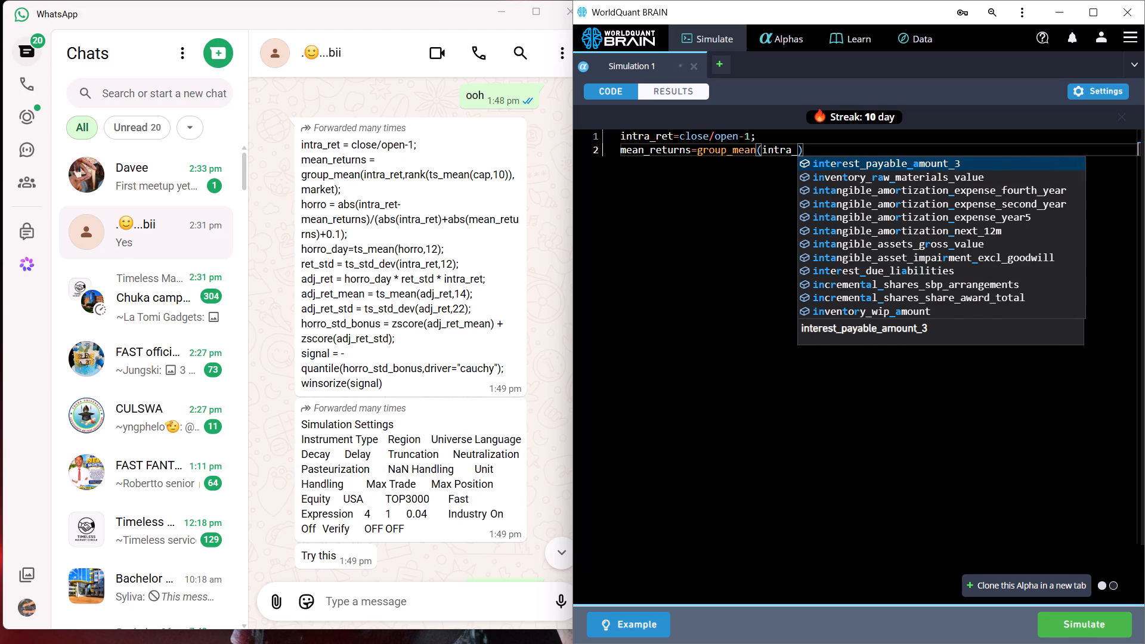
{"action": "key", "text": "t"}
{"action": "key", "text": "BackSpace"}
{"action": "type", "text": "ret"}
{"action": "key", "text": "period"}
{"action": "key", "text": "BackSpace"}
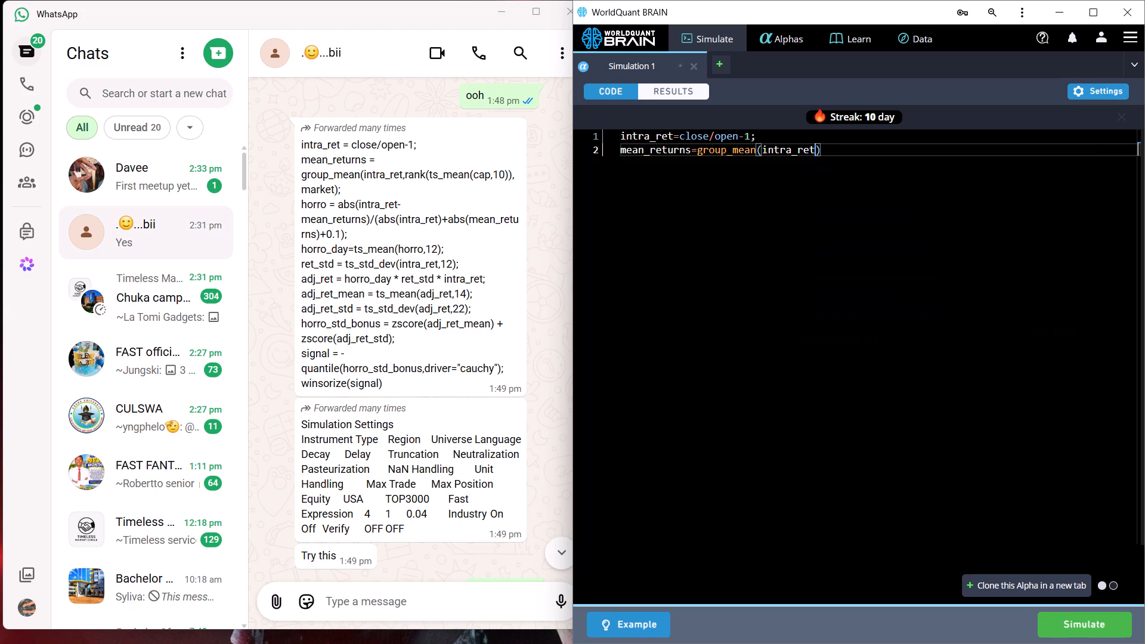
Add rank(ts_mean(cap,10)) as the second argument of group_mean in the mean_returns line.
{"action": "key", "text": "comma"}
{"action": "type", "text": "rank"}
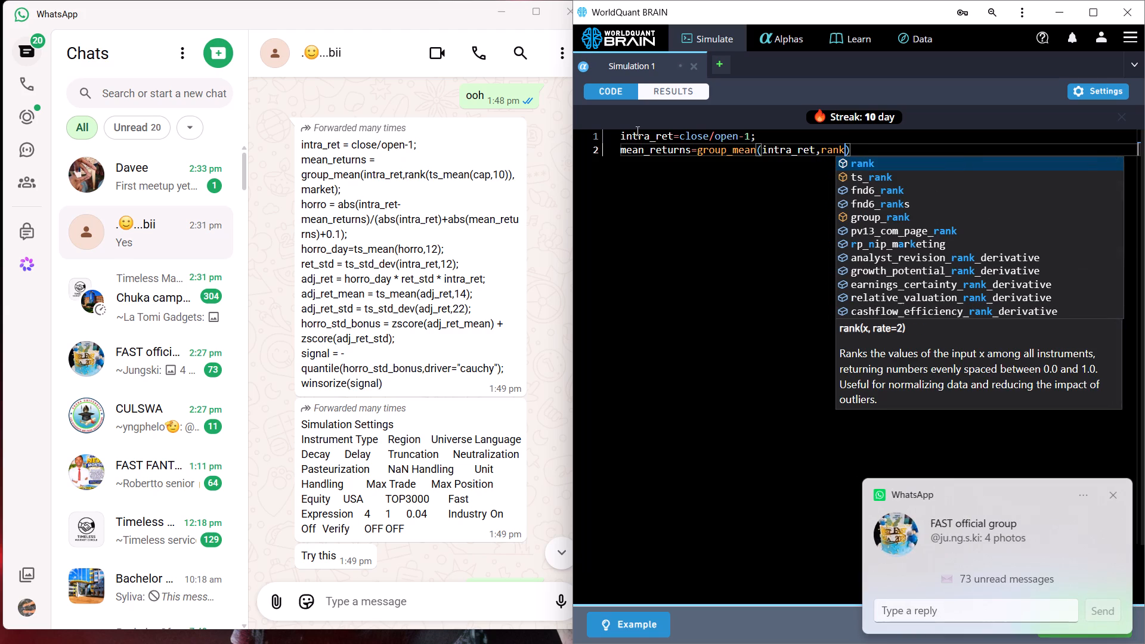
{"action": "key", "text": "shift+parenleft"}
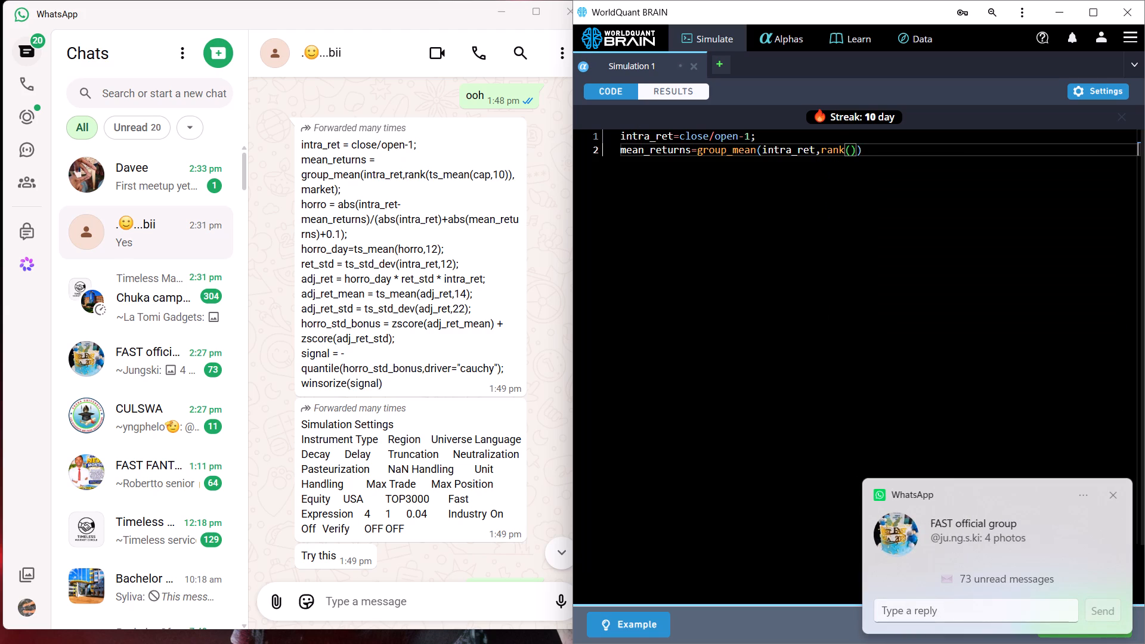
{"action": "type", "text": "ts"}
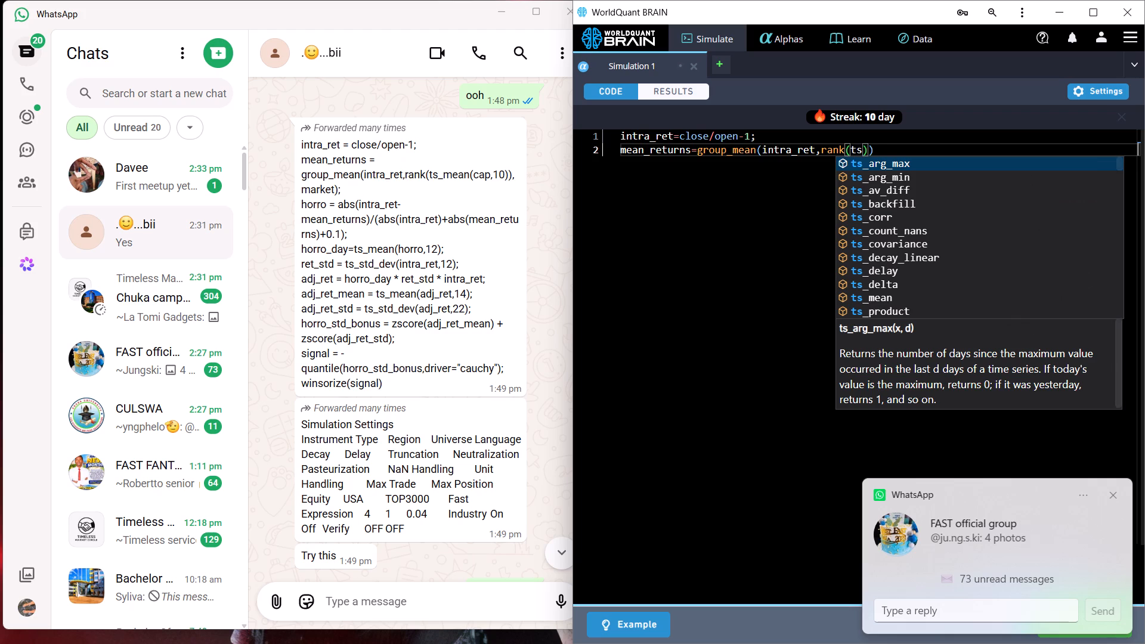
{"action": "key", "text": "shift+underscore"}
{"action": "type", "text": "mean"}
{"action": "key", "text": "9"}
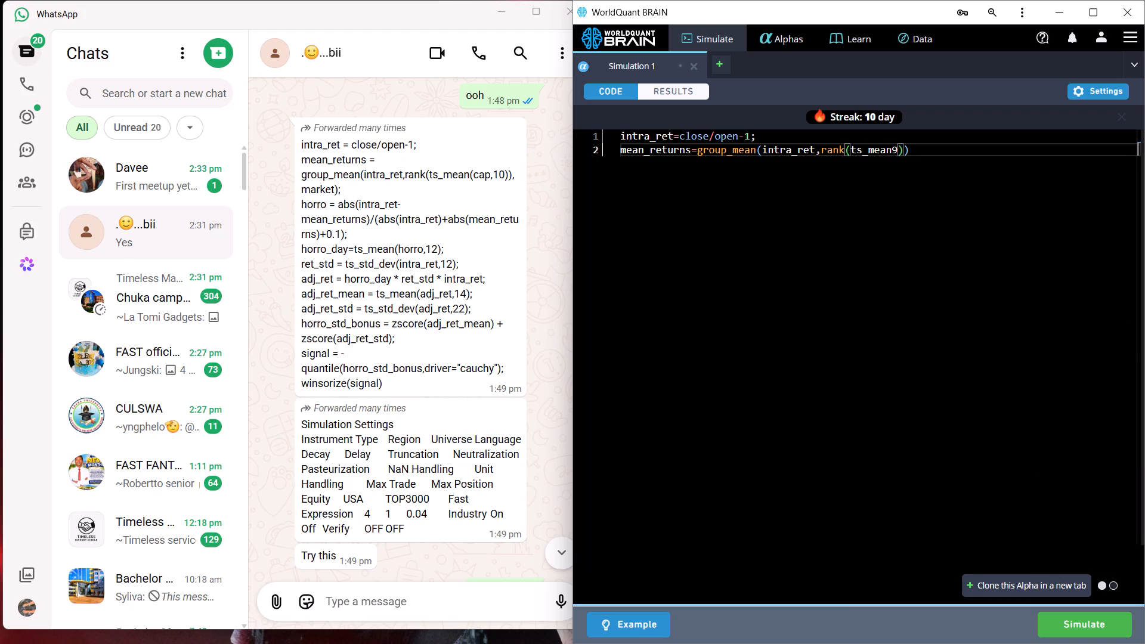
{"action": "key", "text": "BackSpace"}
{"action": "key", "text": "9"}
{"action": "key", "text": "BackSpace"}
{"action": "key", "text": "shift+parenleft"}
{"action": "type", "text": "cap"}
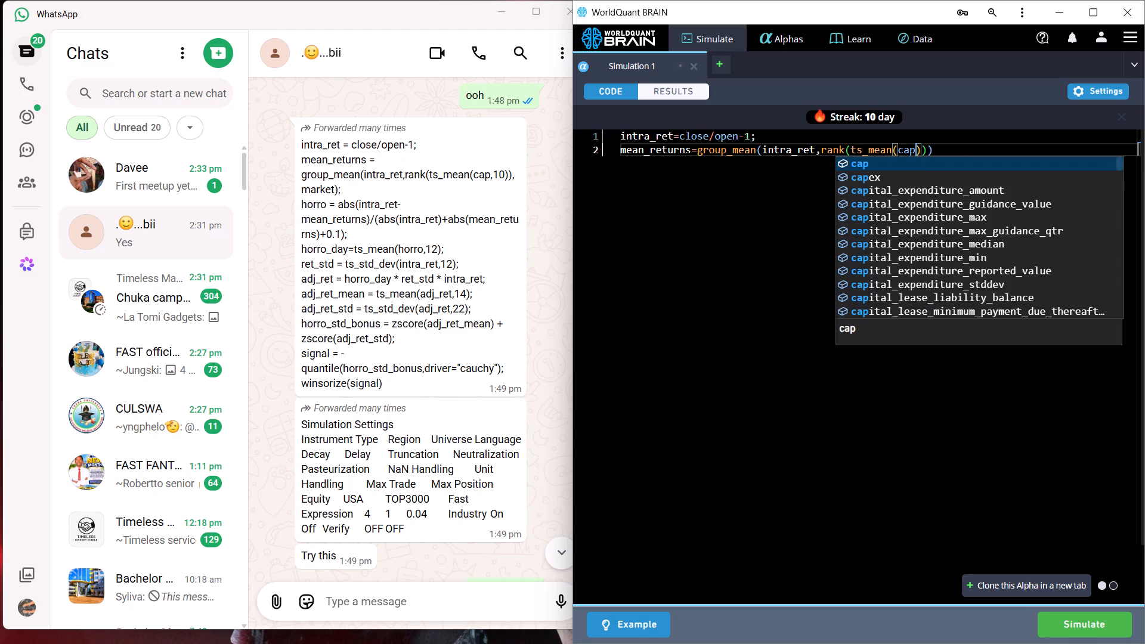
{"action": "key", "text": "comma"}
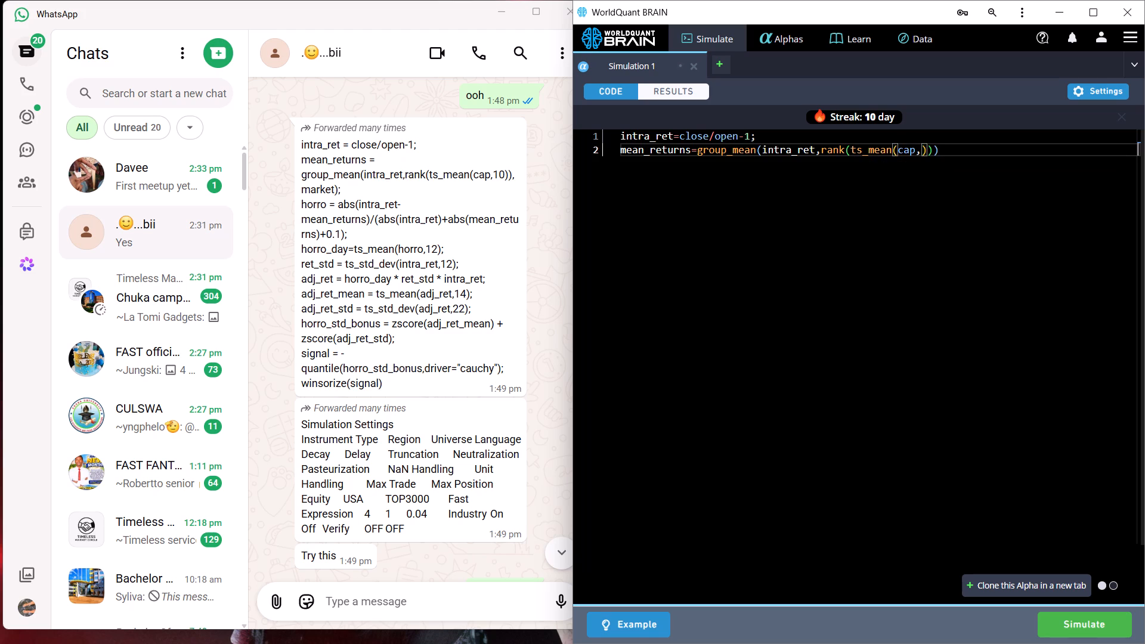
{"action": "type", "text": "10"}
Add market as the last group_mean argument, end the statement with a semicolon, and start a third line.
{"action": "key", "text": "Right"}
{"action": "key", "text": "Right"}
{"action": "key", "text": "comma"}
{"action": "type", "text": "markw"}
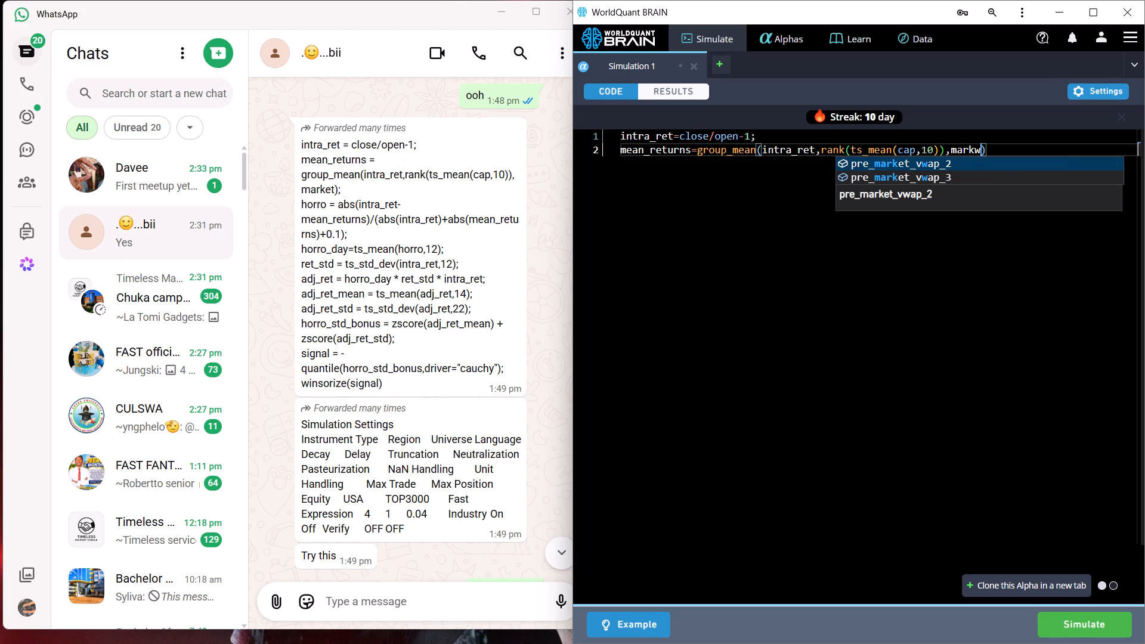
{"action": "key", "text": "BackSpace"}
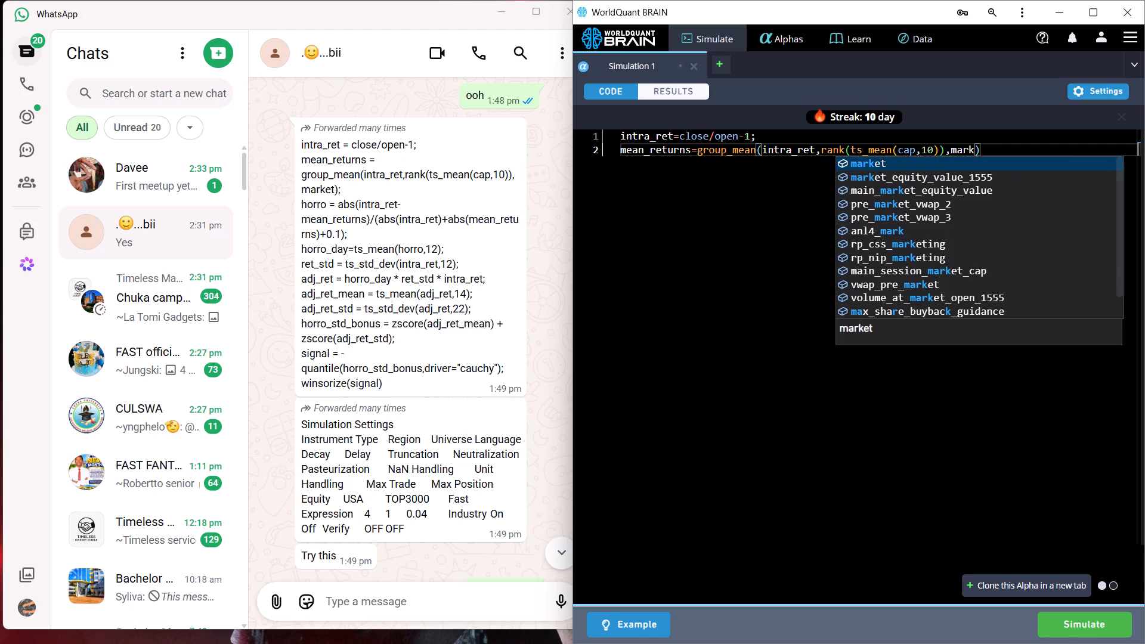
{"action": "type", "text": "et"}
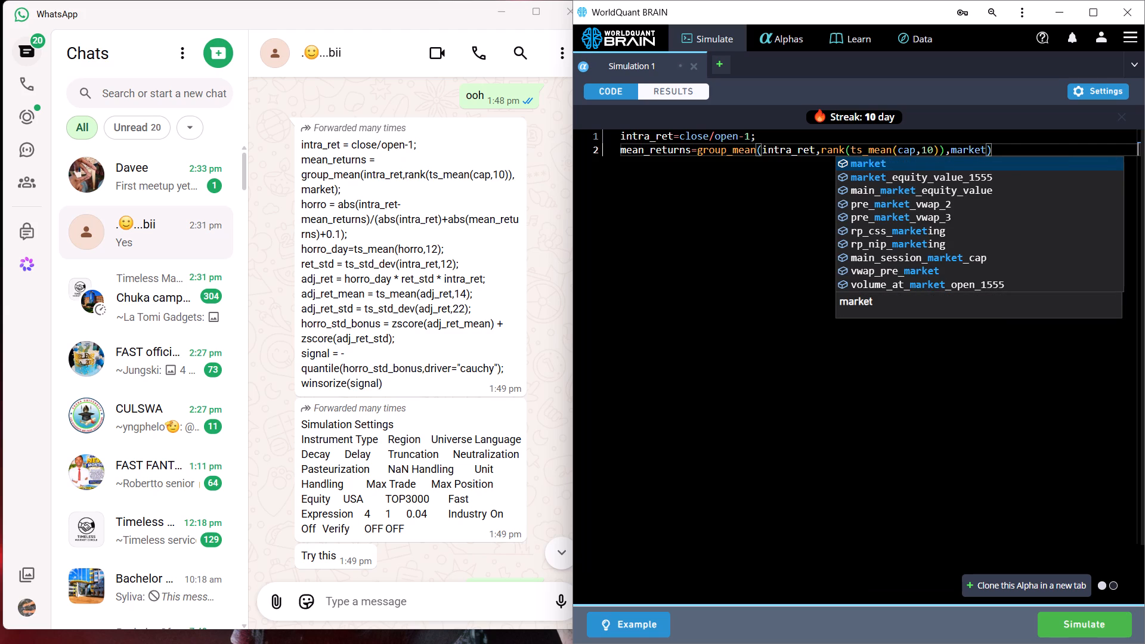
{"action": "key", "text": "minus"}
{"action": "key", "text": "Right"}
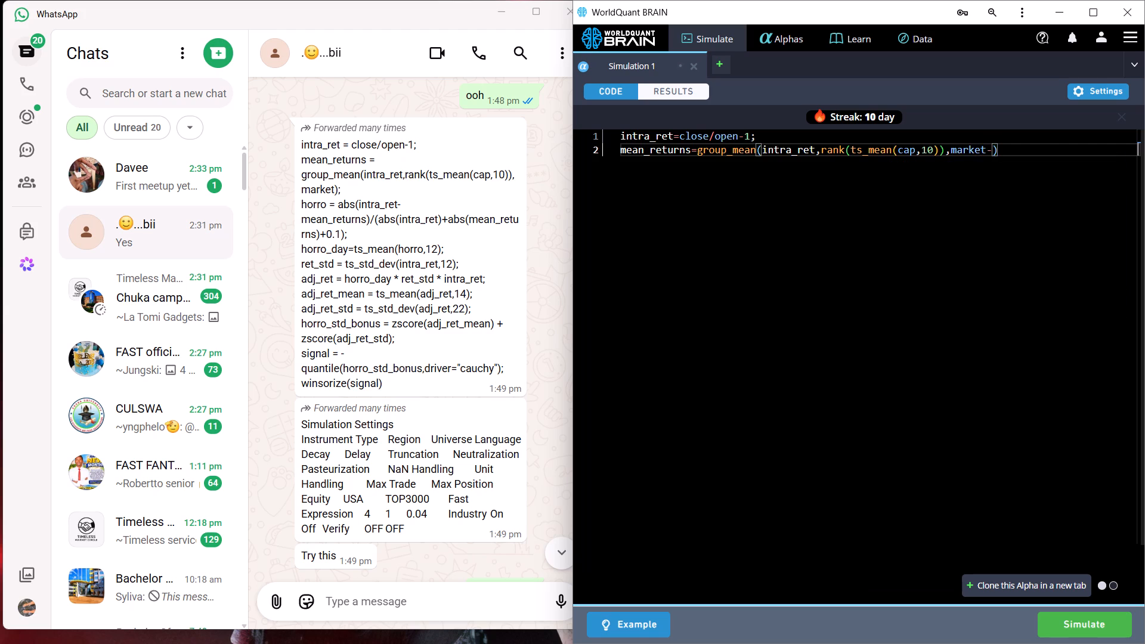
{"action": "key", "text": "Left"}
{"action": "key", "text": "BackSpace"}
{"action": "key", "text": "Right"}
{"action": "key", "text": "semicolon"}
{"action": "key", "text": "Return"}
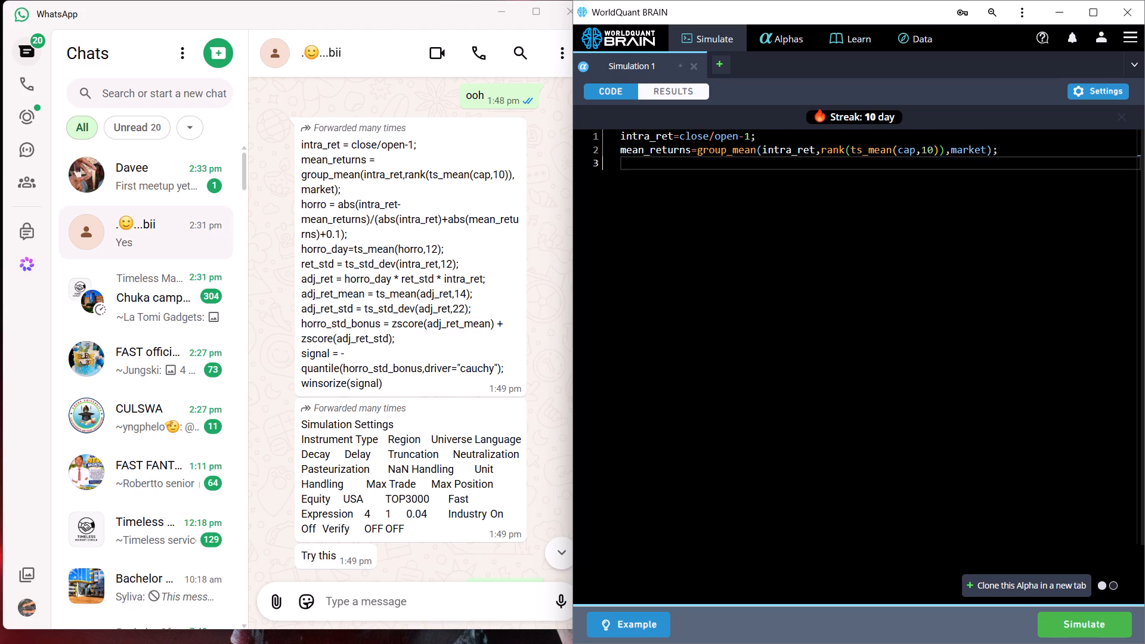
Write horro=abs(intra_ret-mean_returns)/(abs(intra_ret)) on the third code line.
{"action": "type", "text": "horr"}
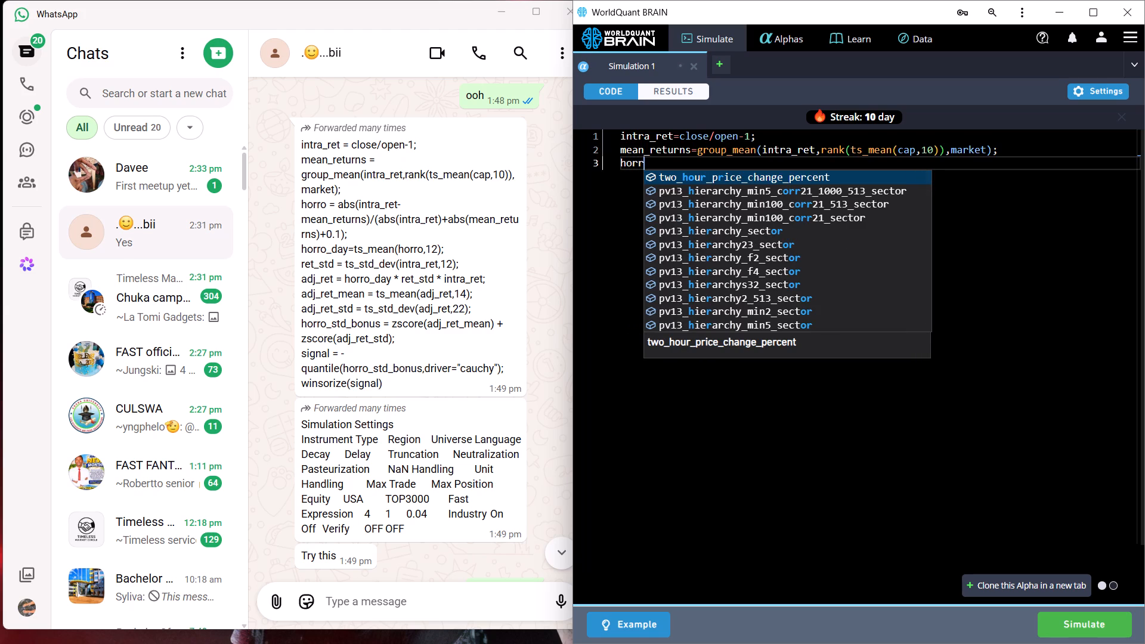
{"action": "key", "text": "o"}
{"action": "key", "text": "equal"}
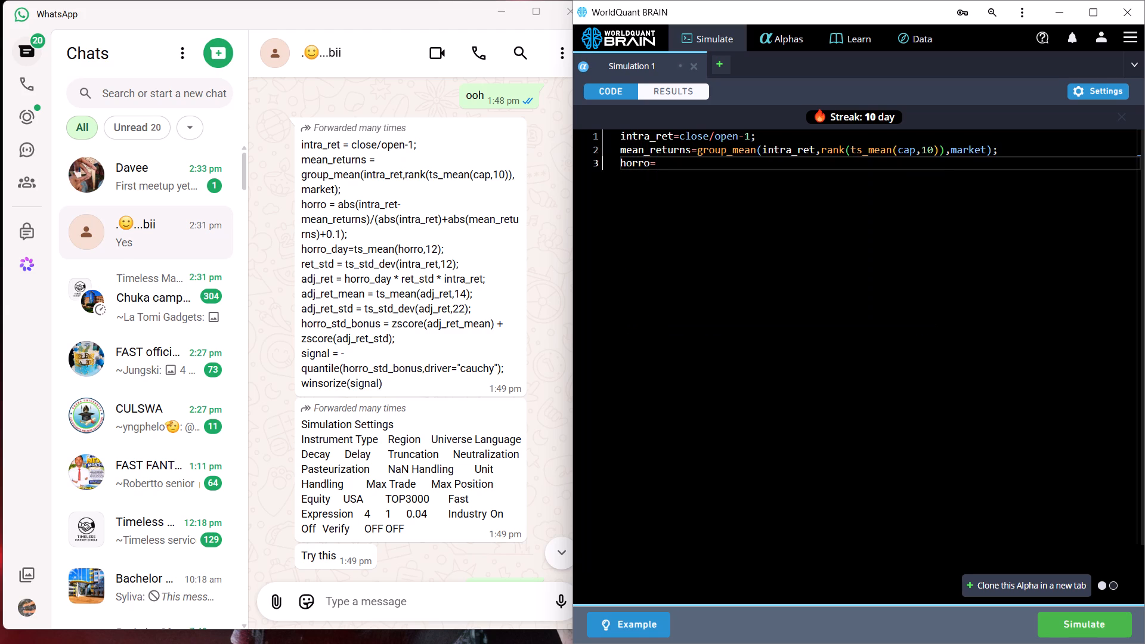
{"action": "key", "text": "a"}
{"action": "type", "text": "bs"}
{"action": "key", "text": "9"}
{"action": "key", "text": "BackSpace"}
{"action": "key", "text": "shift+parenleft"}
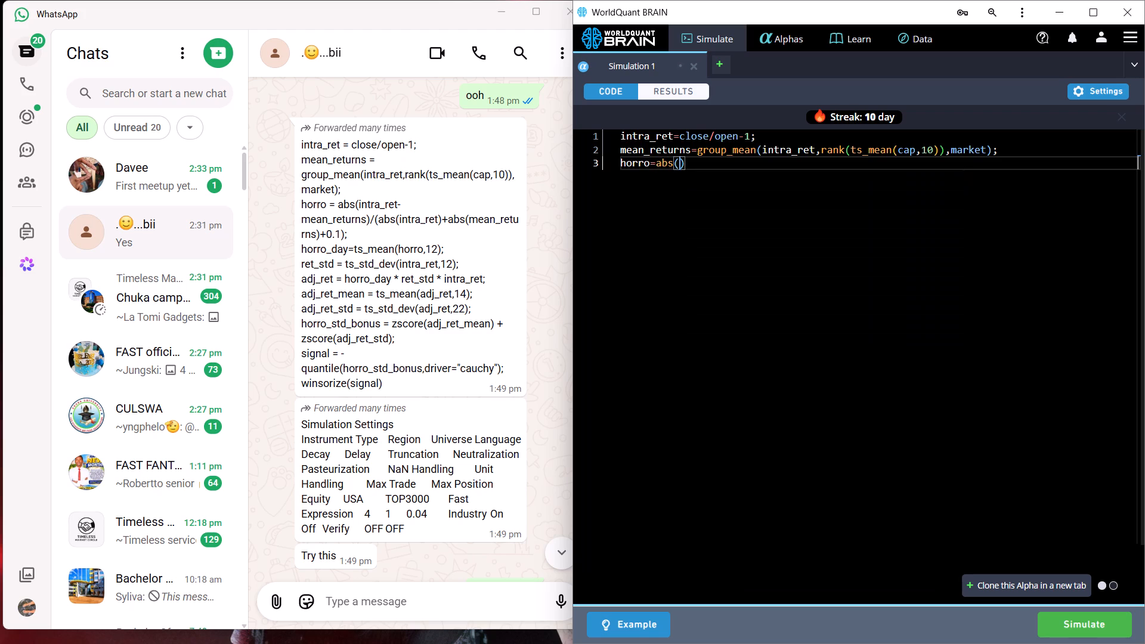
{"action": "type", "text": "int"}
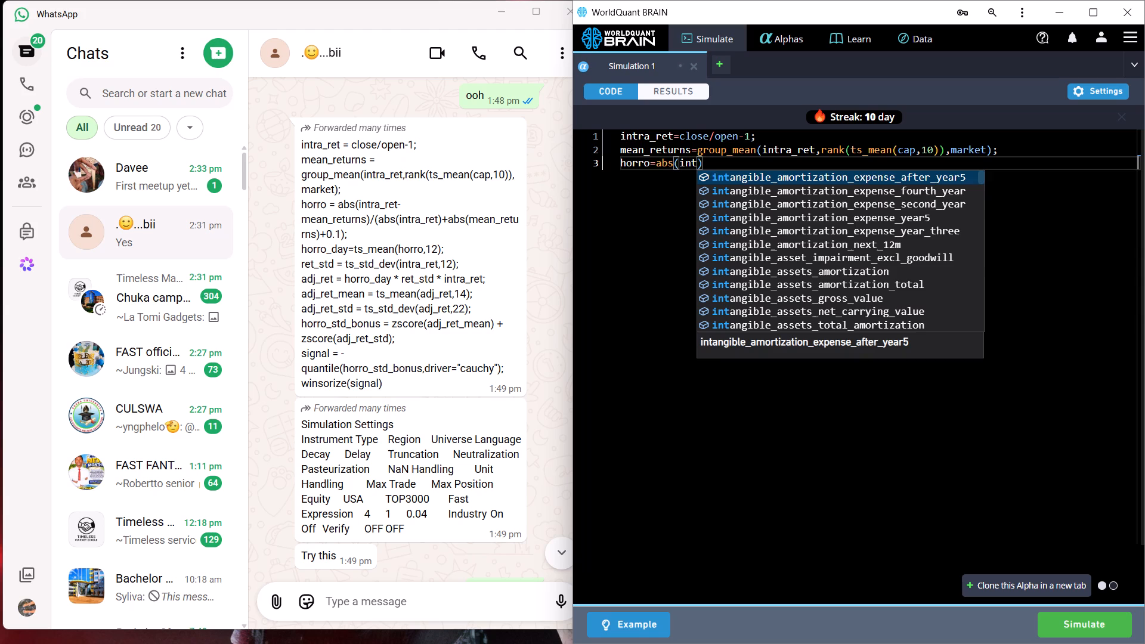
{"action": "type", "text": "ra"}
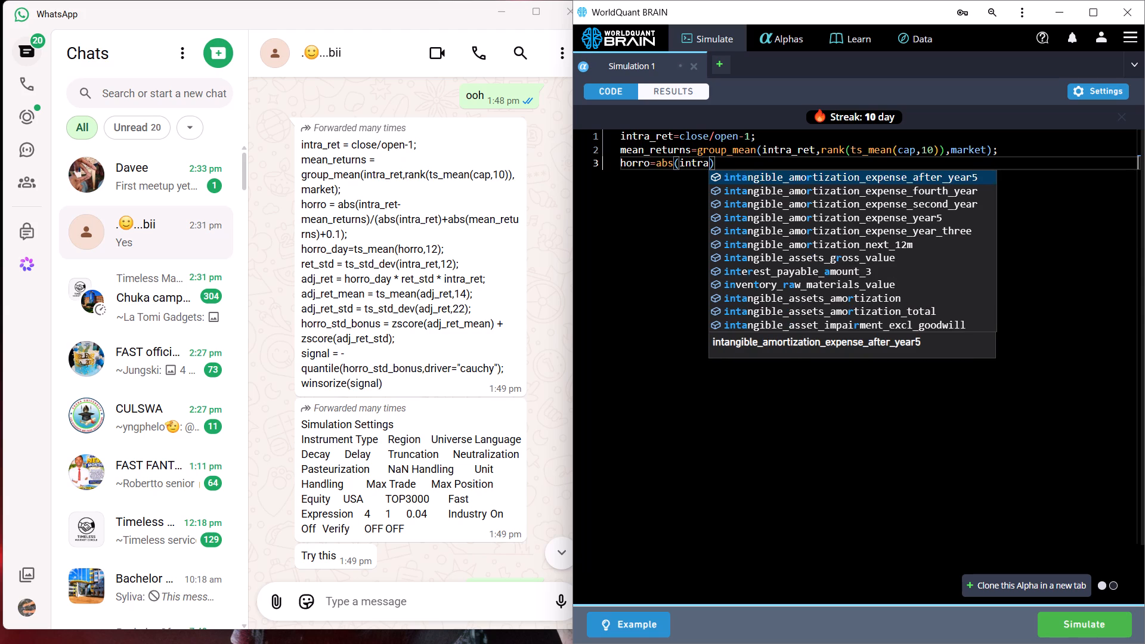
Complete the numerator on the third code line as abs(intra_ret-mean_returns).
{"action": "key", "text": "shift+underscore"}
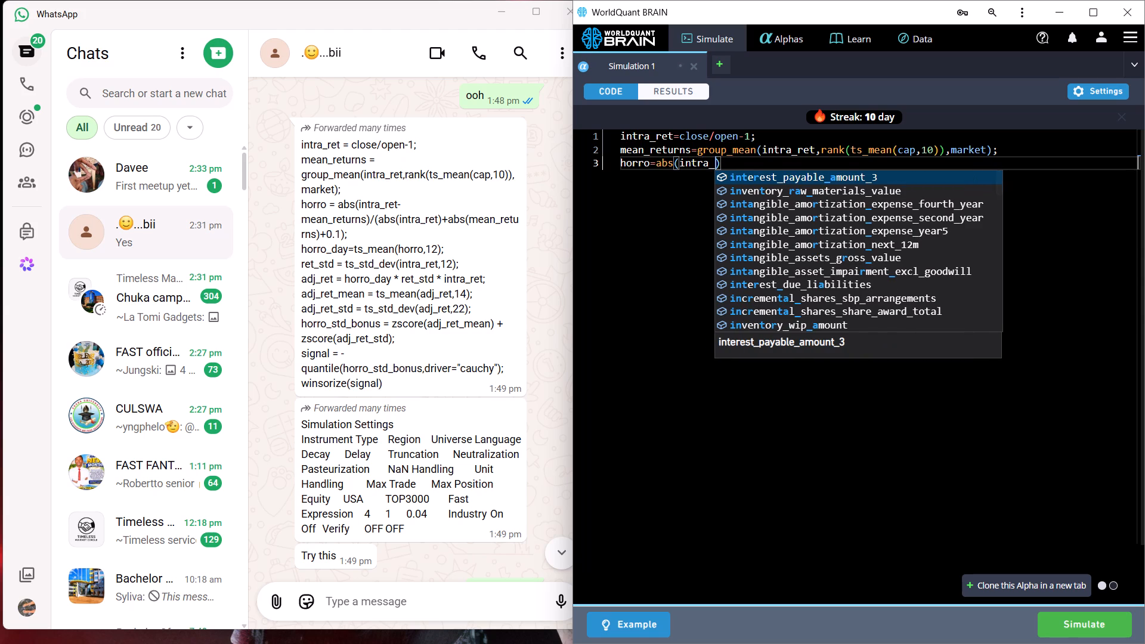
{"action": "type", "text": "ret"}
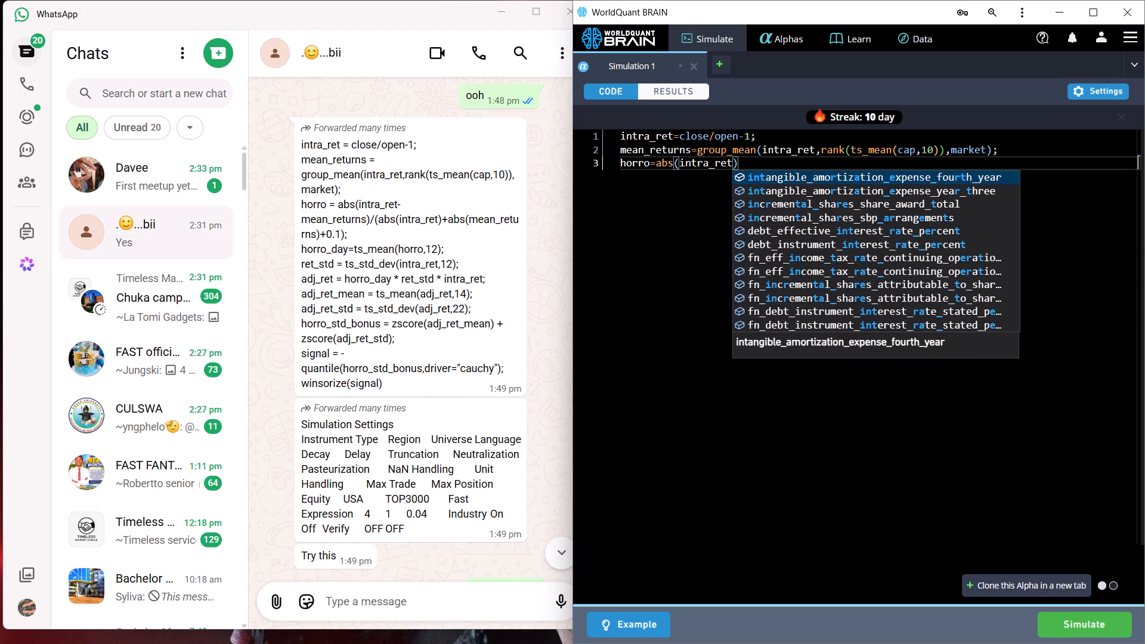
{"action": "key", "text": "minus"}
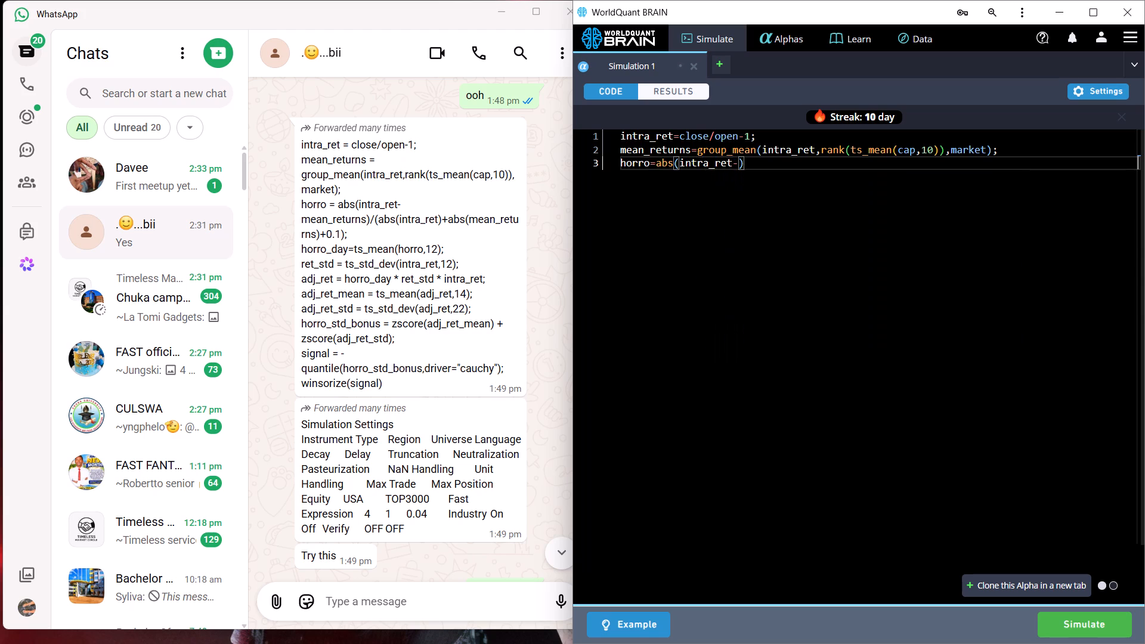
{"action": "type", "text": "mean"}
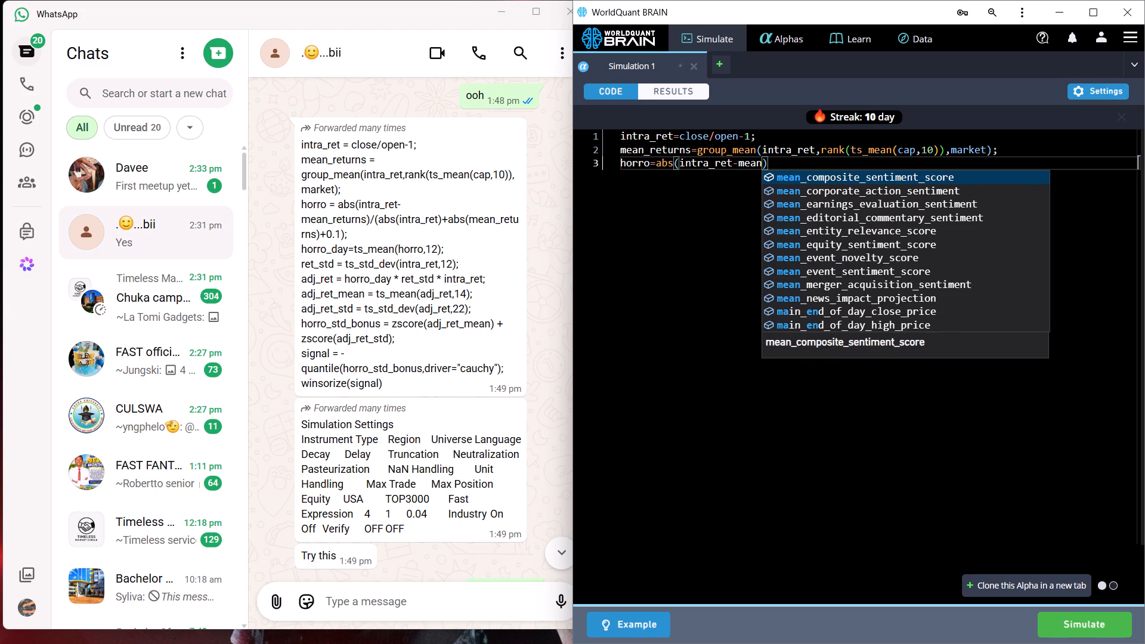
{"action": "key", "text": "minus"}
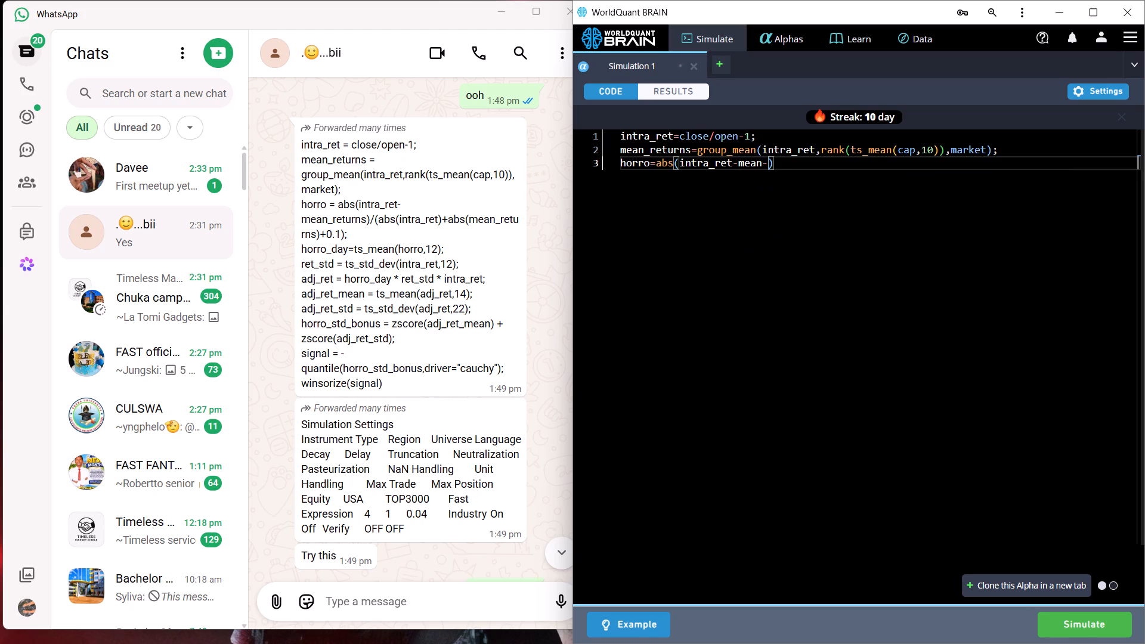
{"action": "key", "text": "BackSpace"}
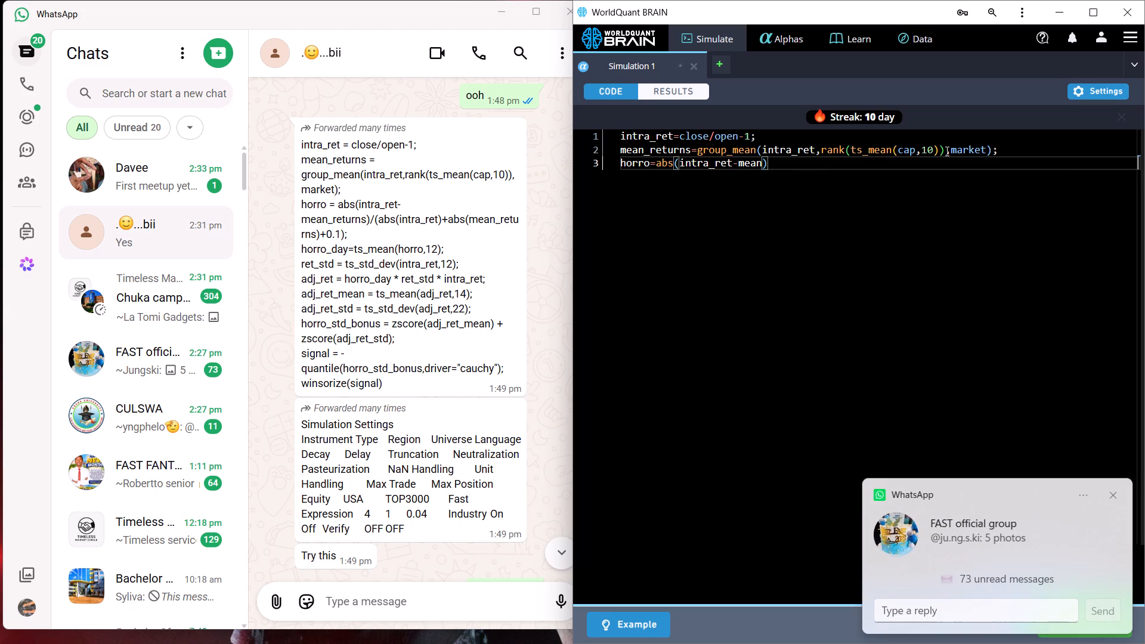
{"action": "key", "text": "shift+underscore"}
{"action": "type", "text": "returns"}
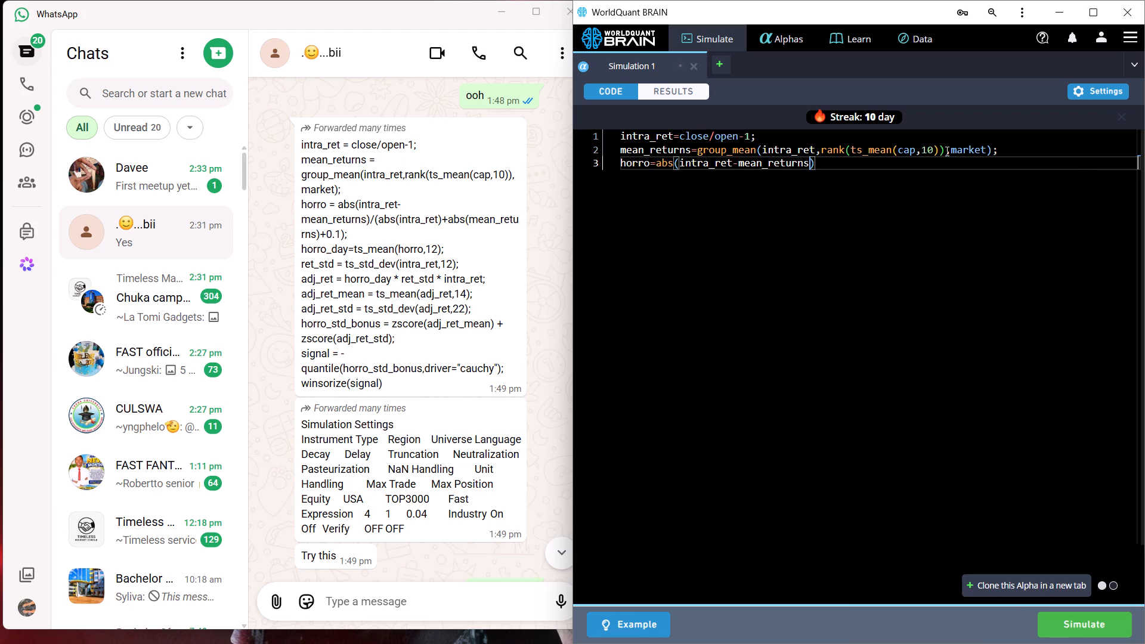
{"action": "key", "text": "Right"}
Add a division by a parenthesised denominator beginning with abs(intra_ret) to the horro expression on the third line.
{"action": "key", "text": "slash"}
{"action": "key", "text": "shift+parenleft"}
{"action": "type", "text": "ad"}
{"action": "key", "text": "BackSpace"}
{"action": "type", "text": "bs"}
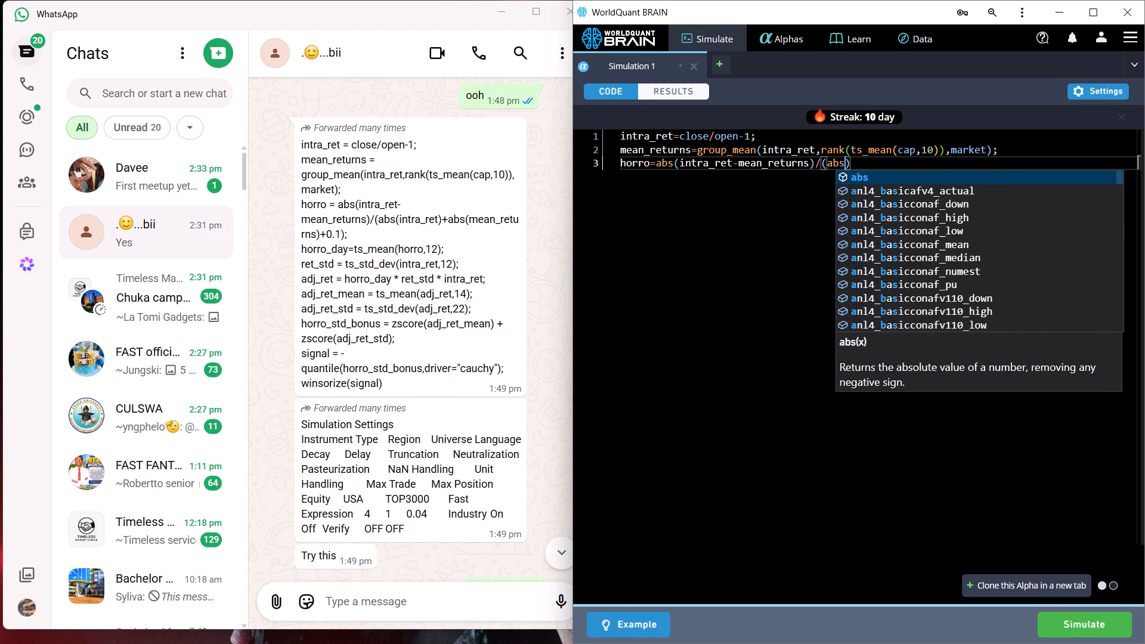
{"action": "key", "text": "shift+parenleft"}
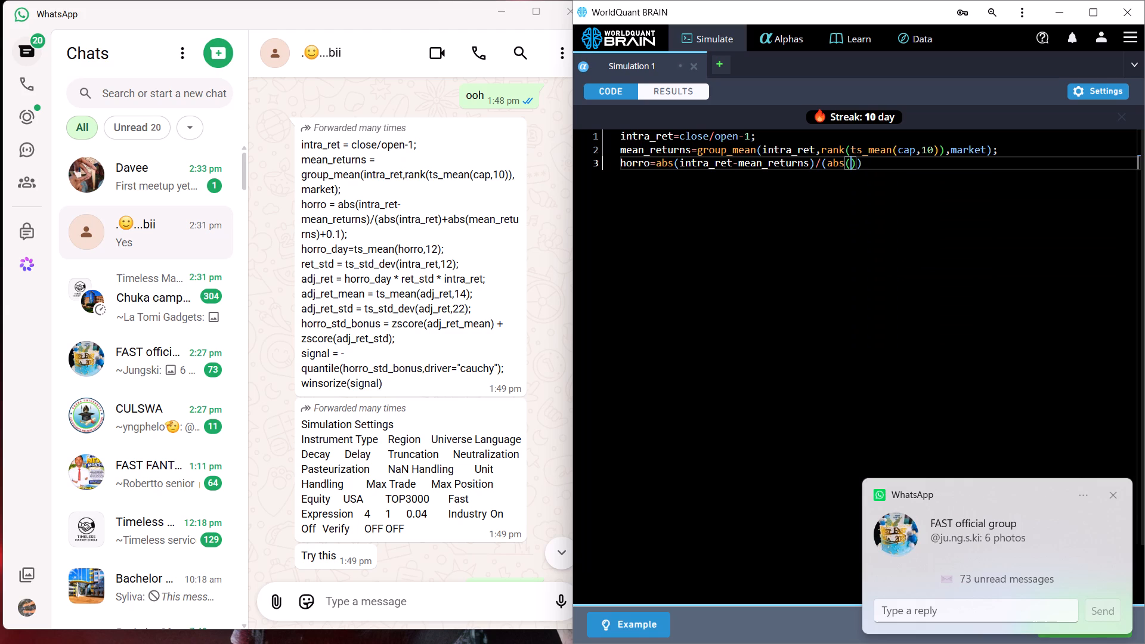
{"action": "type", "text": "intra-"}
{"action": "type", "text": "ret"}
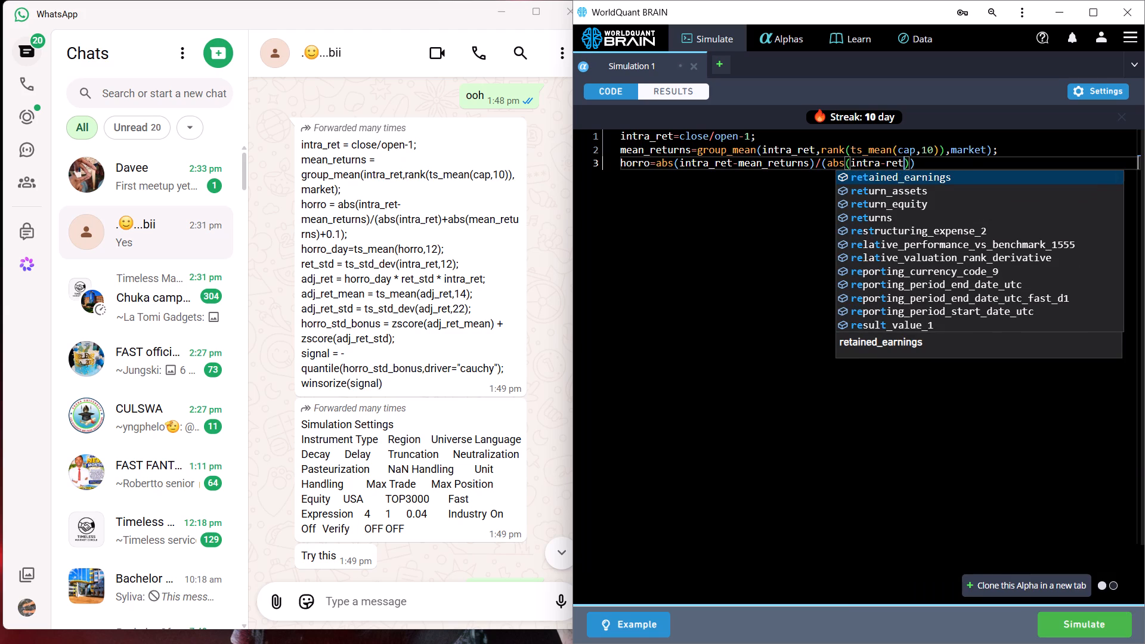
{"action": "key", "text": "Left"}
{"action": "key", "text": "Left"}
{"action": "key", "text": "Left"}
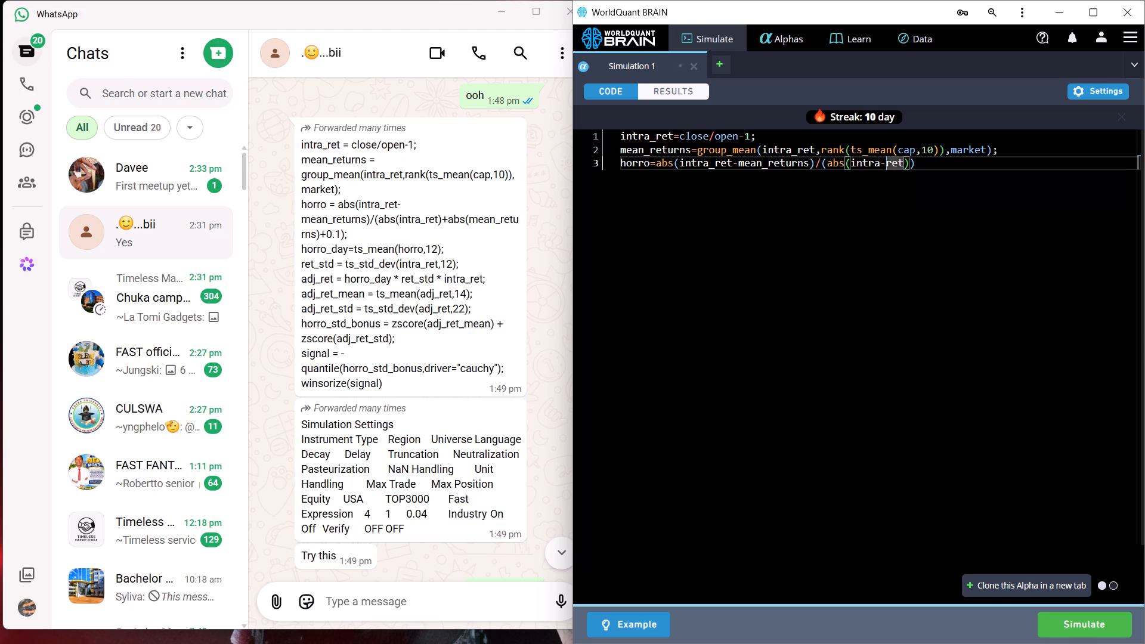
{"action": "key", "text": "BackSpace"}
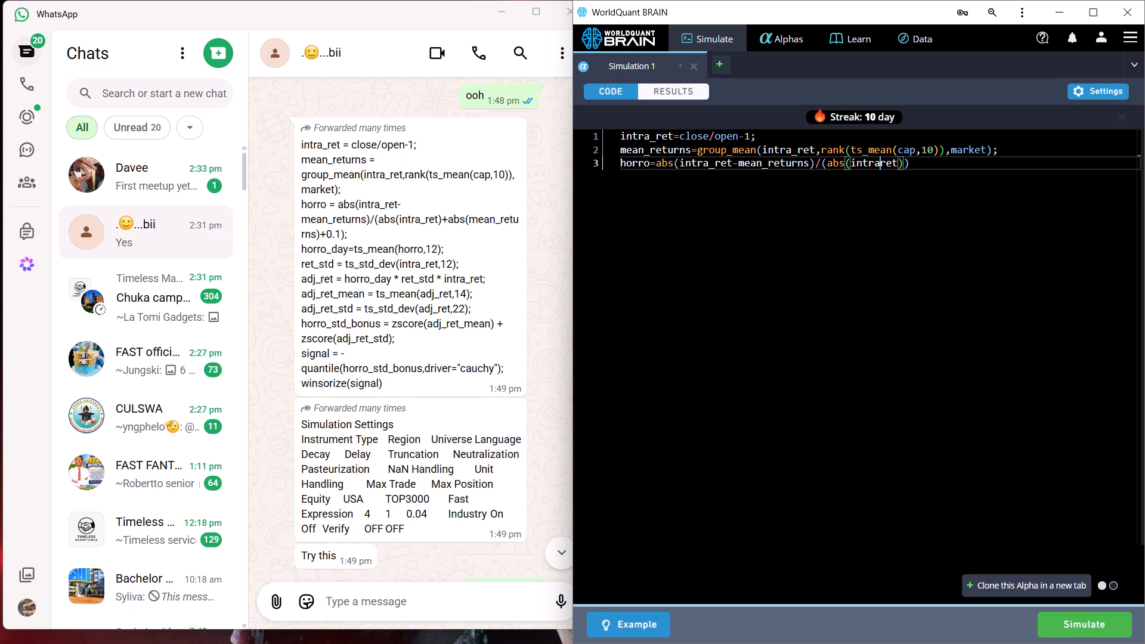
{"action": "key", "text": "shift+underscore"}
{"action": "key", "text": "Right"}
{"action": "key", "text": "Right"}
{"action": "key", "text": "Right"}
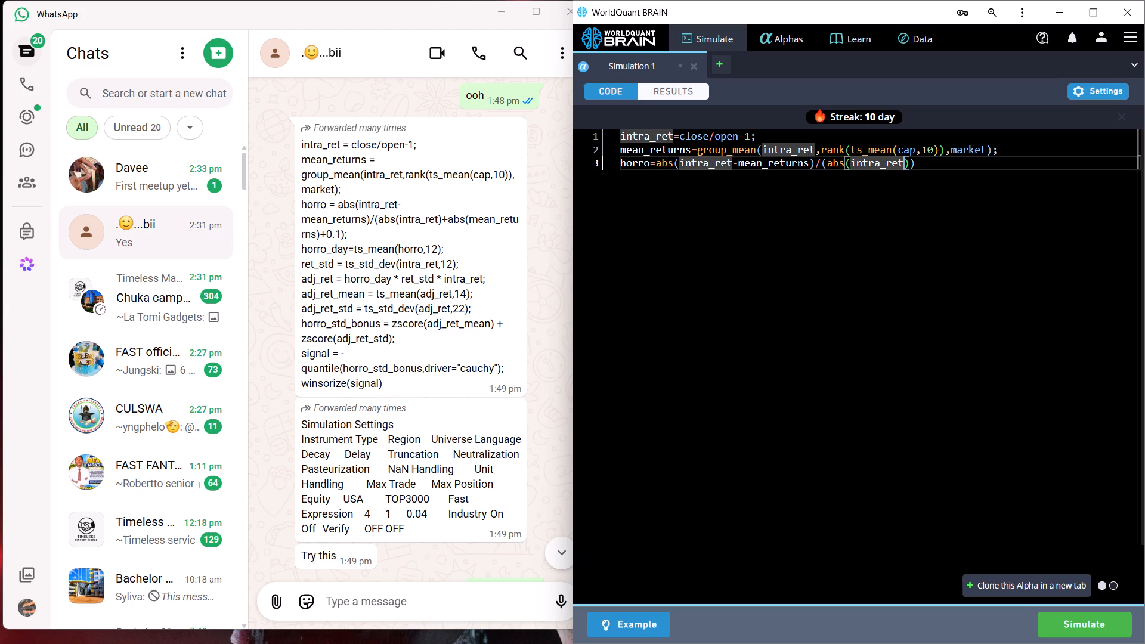
Add the term +abs(mean_returns) after abs(intra_ret) in the horro denominator.
{"action": "key", "text": "Right"}
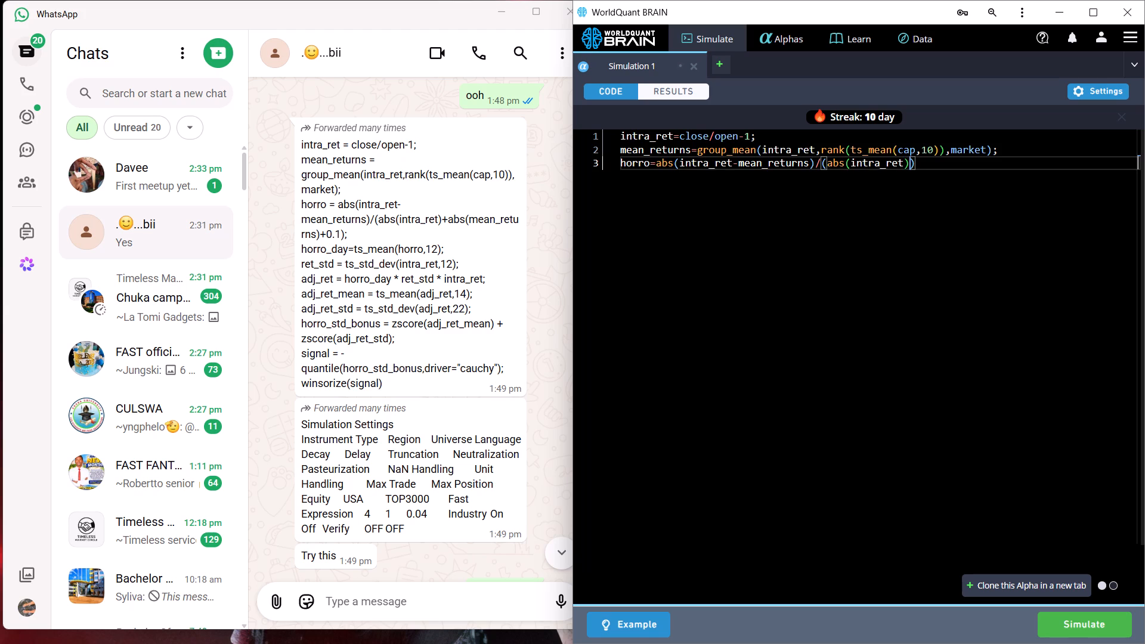
{"action": "key", "text": "shift+plus"}
{"action": "key", "text": "a"}
{"action": "type", "text": "bs"}
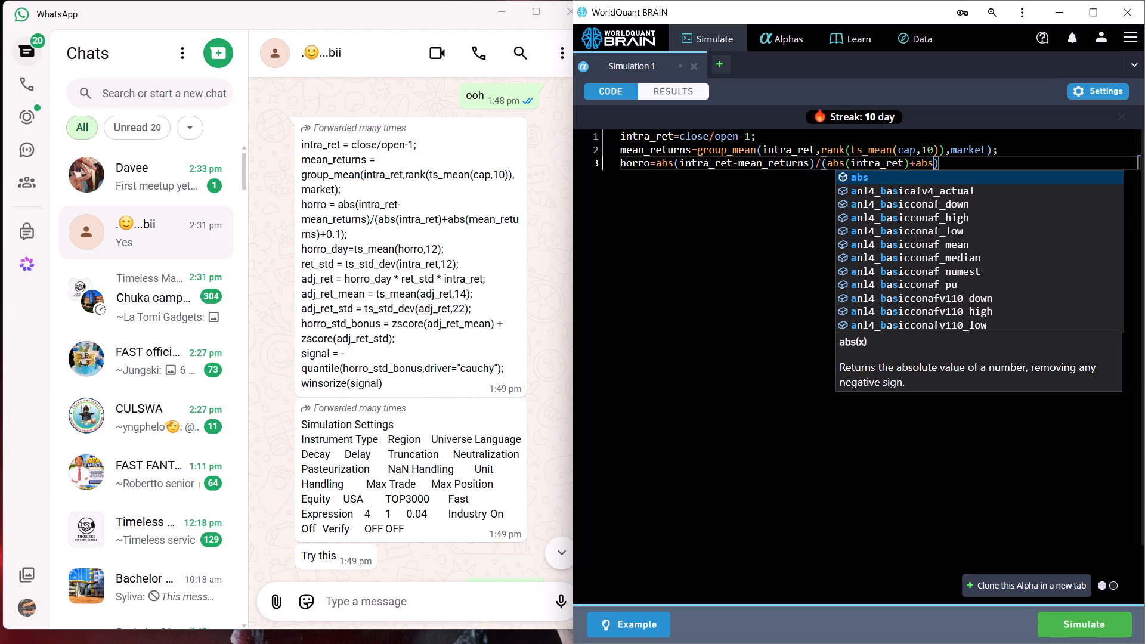
{"action": "key", "text": "shift+parenleft"}
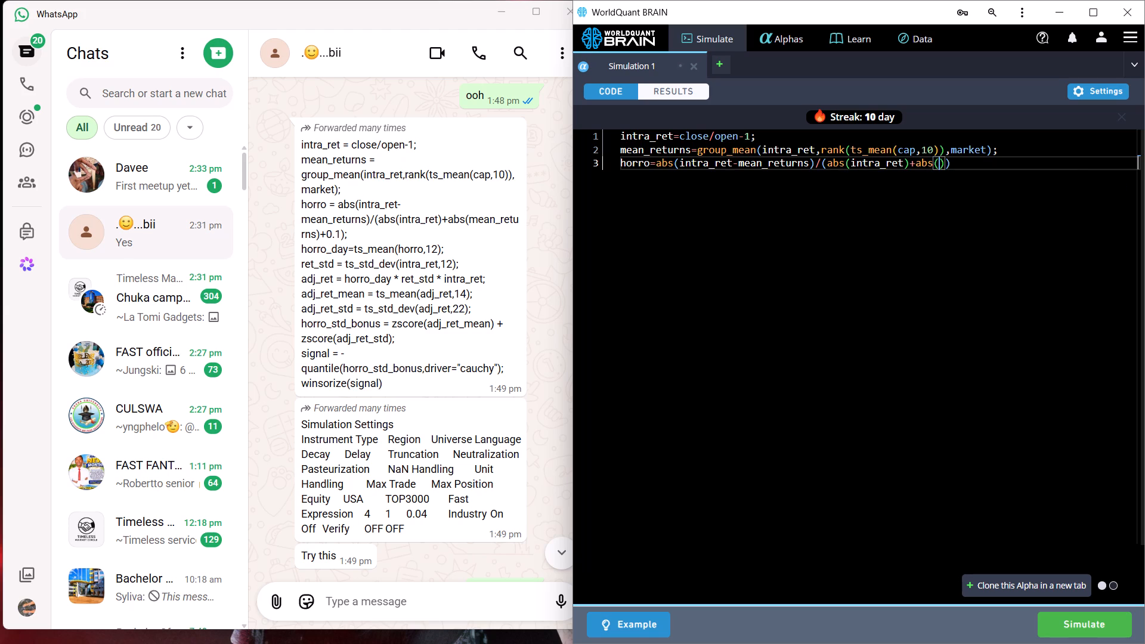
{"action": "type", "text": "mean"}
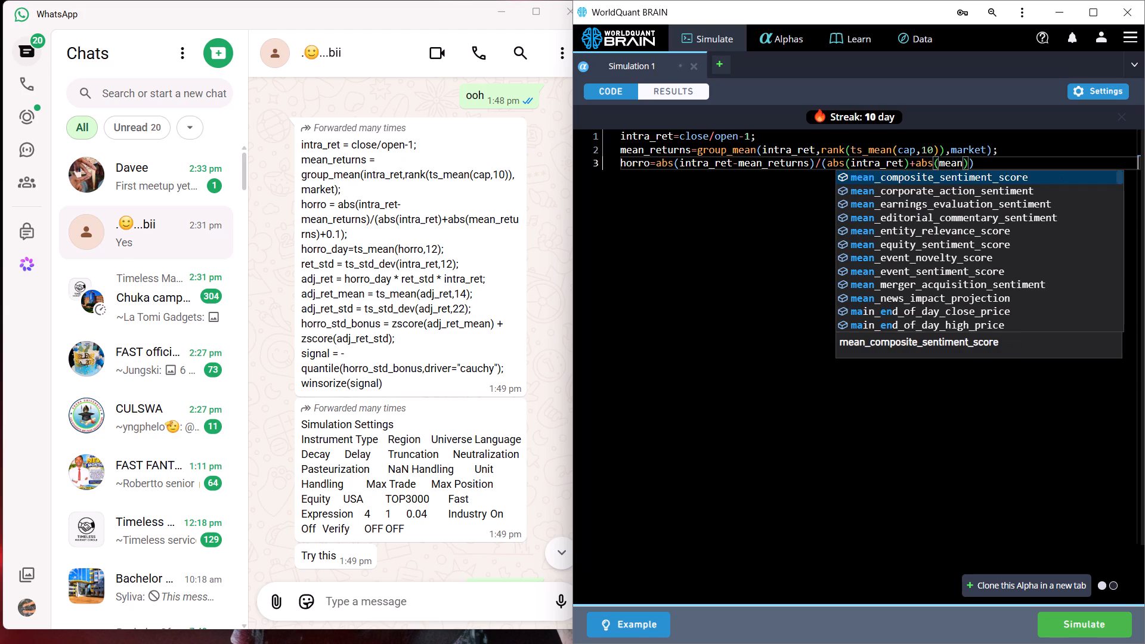
Complete the variable name mean_returns inside the second abs() of the horro denominator.
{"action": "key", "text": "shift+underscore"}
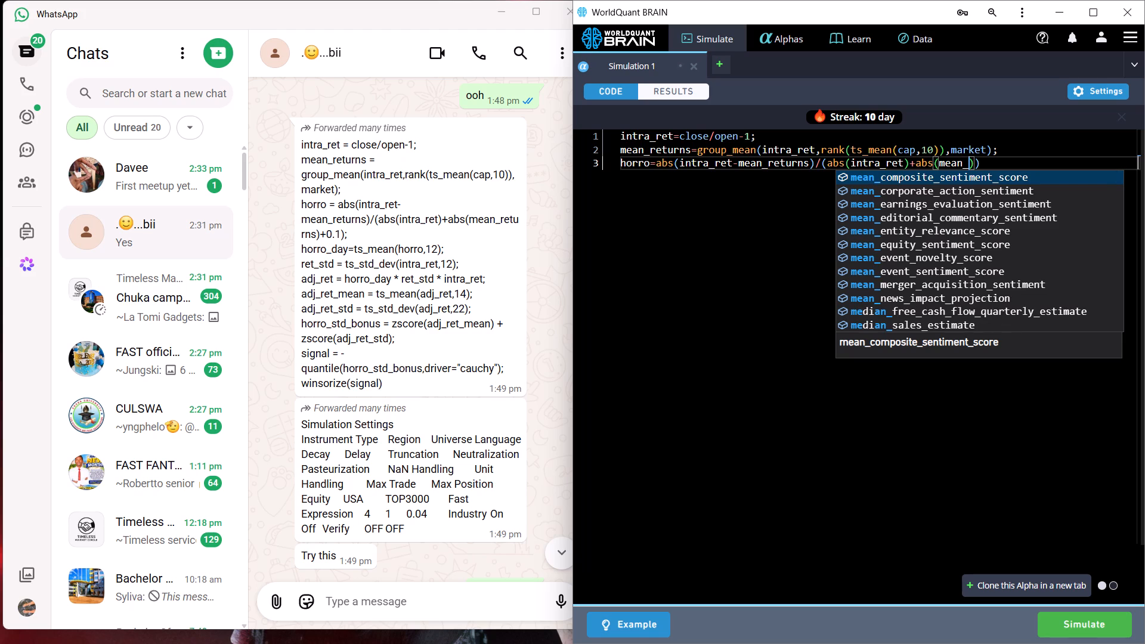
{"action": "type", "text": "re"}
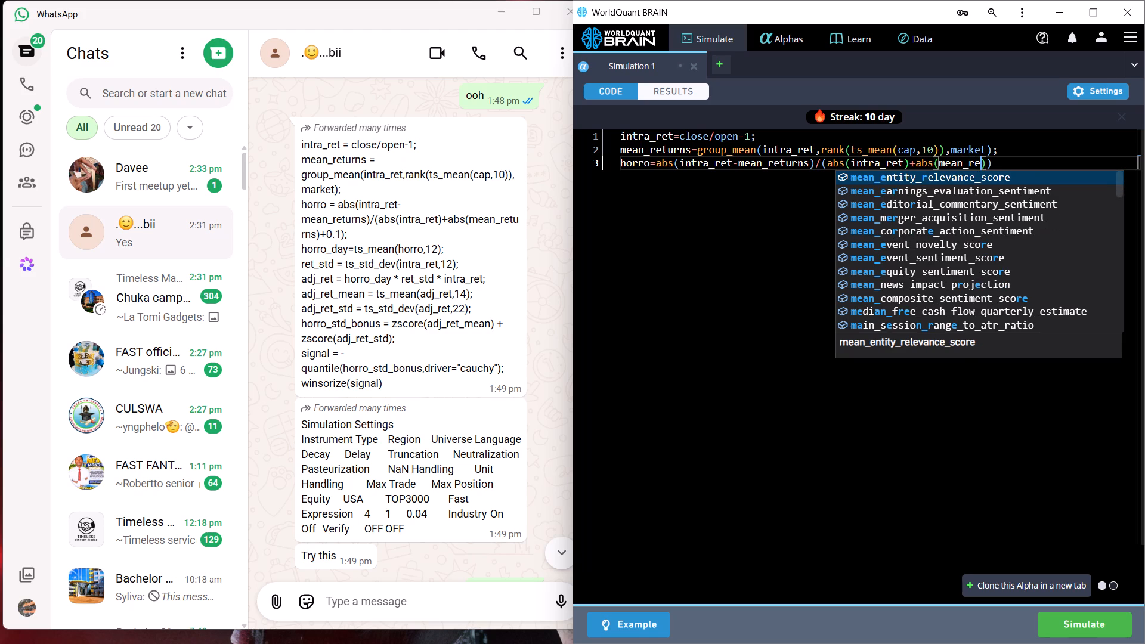
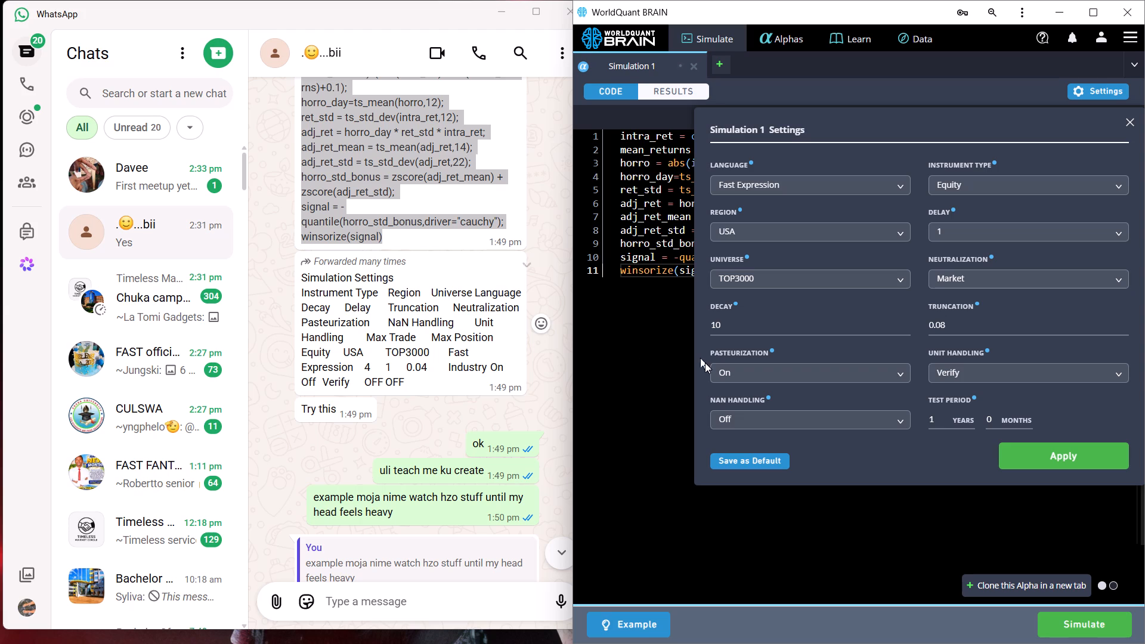
{"action": "triple_click", "coordinate": [905, 327]}
{"action": "double_click", "coordinate": [905, 327]}
Lower the truncation in the Simulation 1 settings to 0.05.
{"action": "triple_click", "coordinate": [1122, 328]}
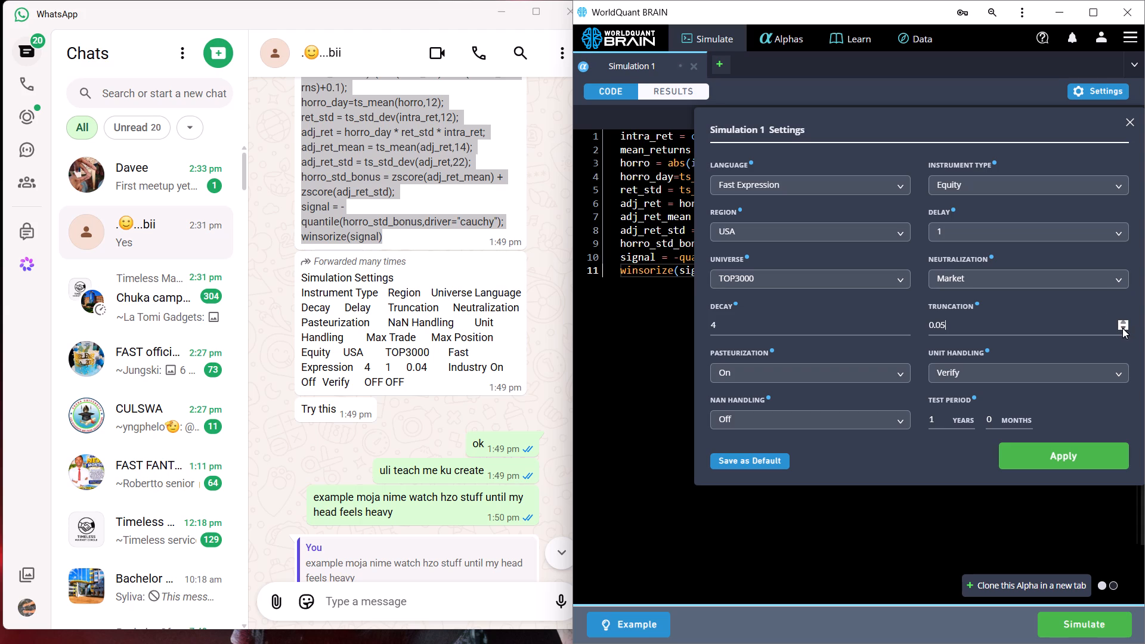
{"action": "left_click", "coordinate": [1122, 328]}
{"action": "left_click", "coordinate": [1119, 279]}
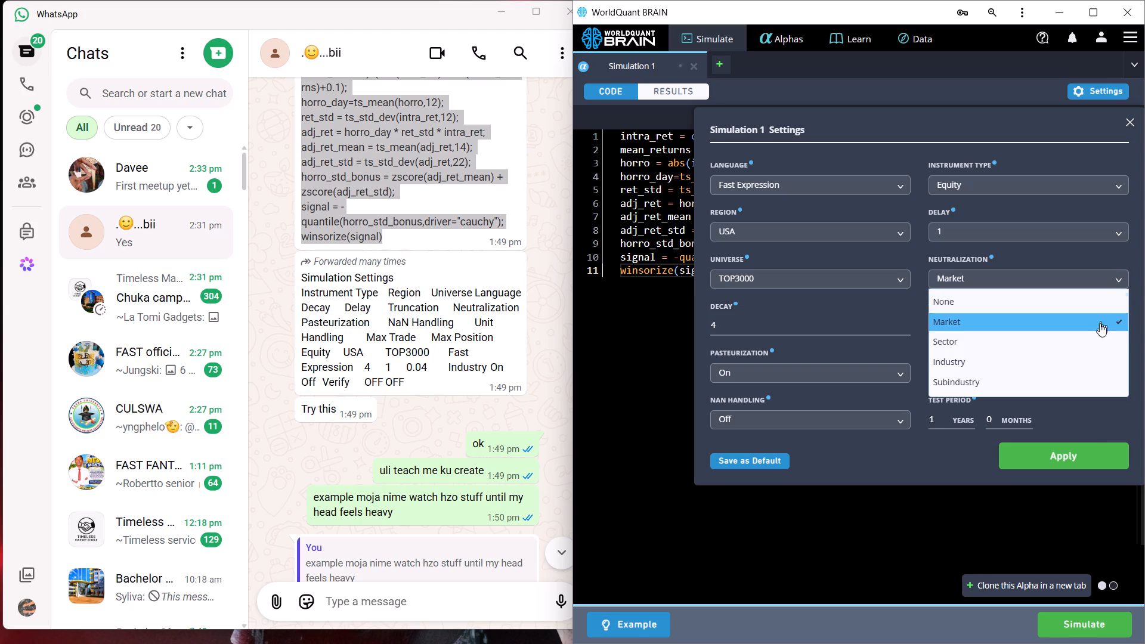
{"action": "left_click", "coordinate": [1095, 362]}
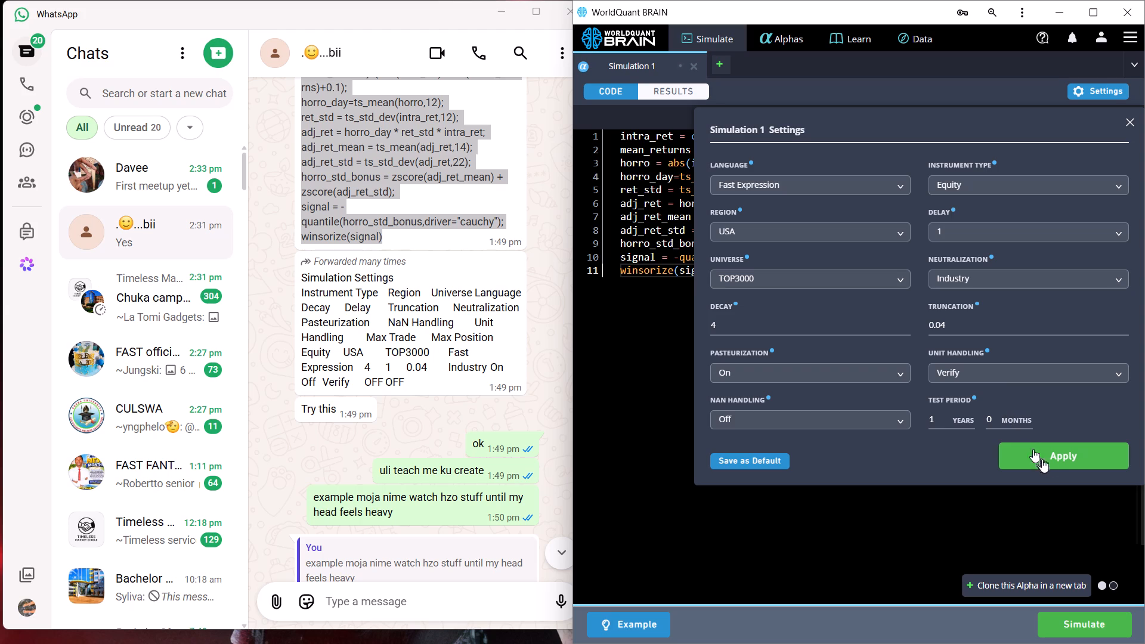
{"action": "left_click", "coordinate": [1081, 455]}
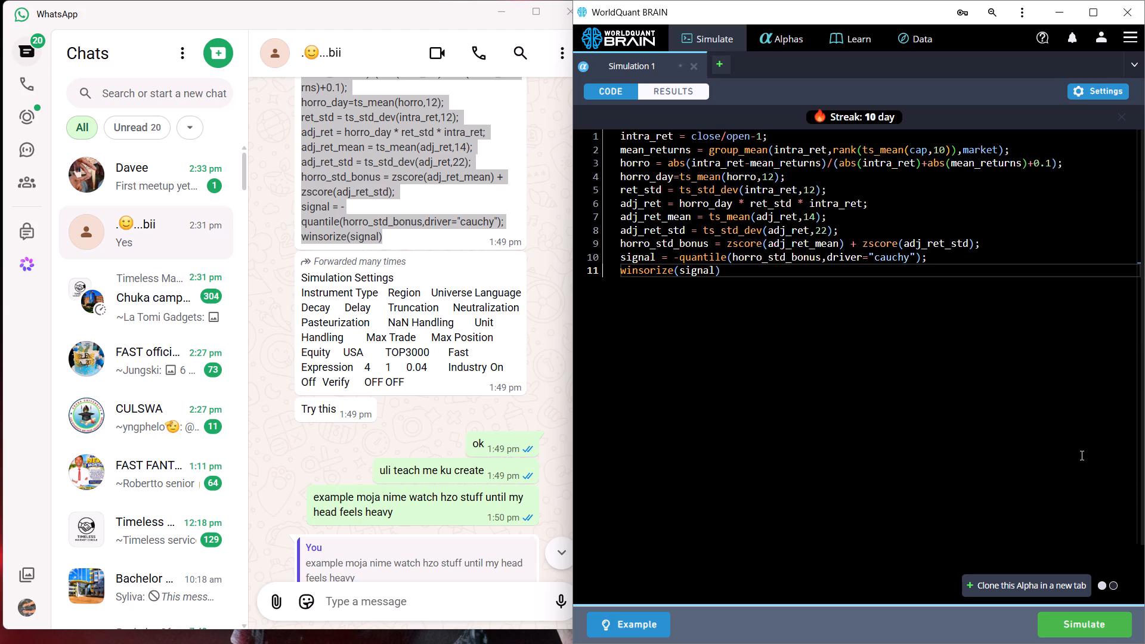
Run the simulation of the pasted alpha.
{"action": "left_click", "coordinate": [1098, 630]}
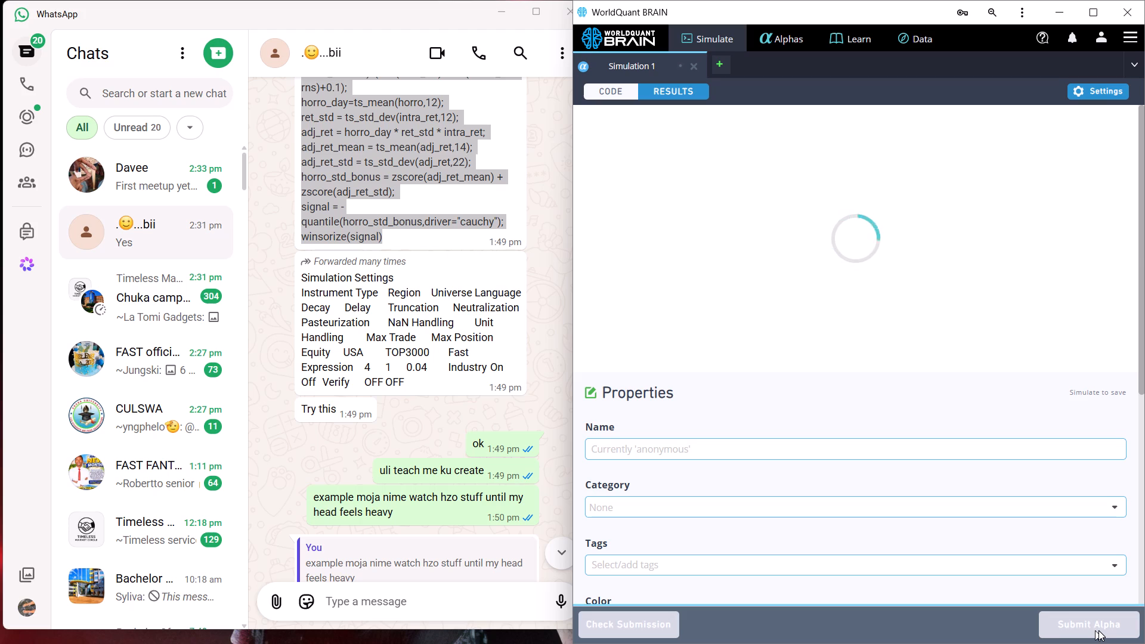
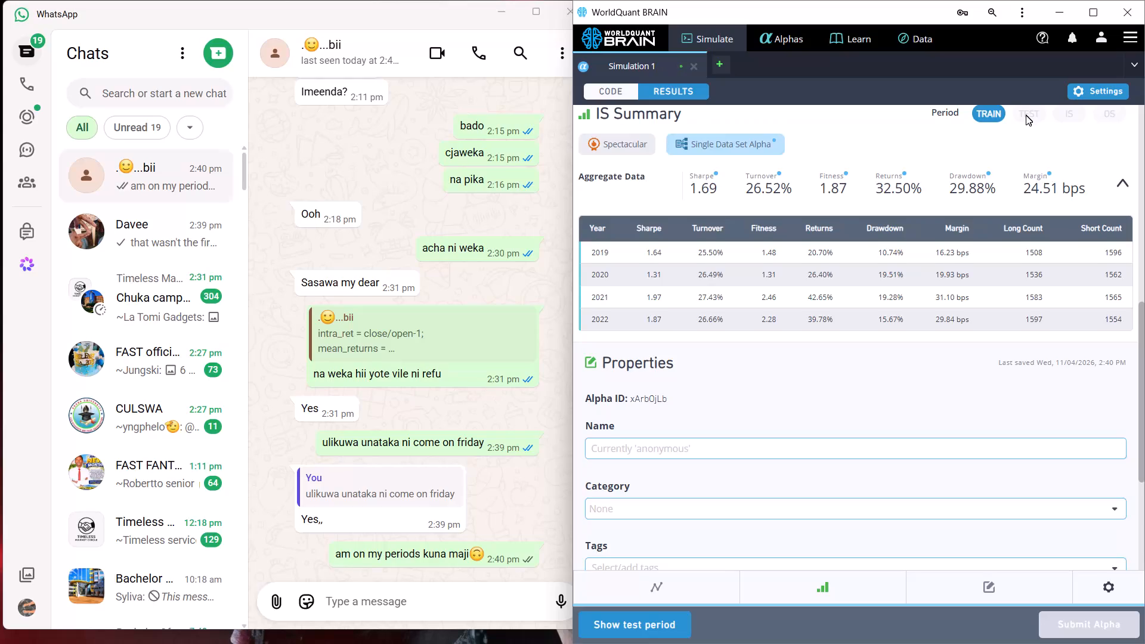
Try to switch the IS Summary from the train period to the test period.
{"action": "double_click", "coordinate": [1026, 115]}
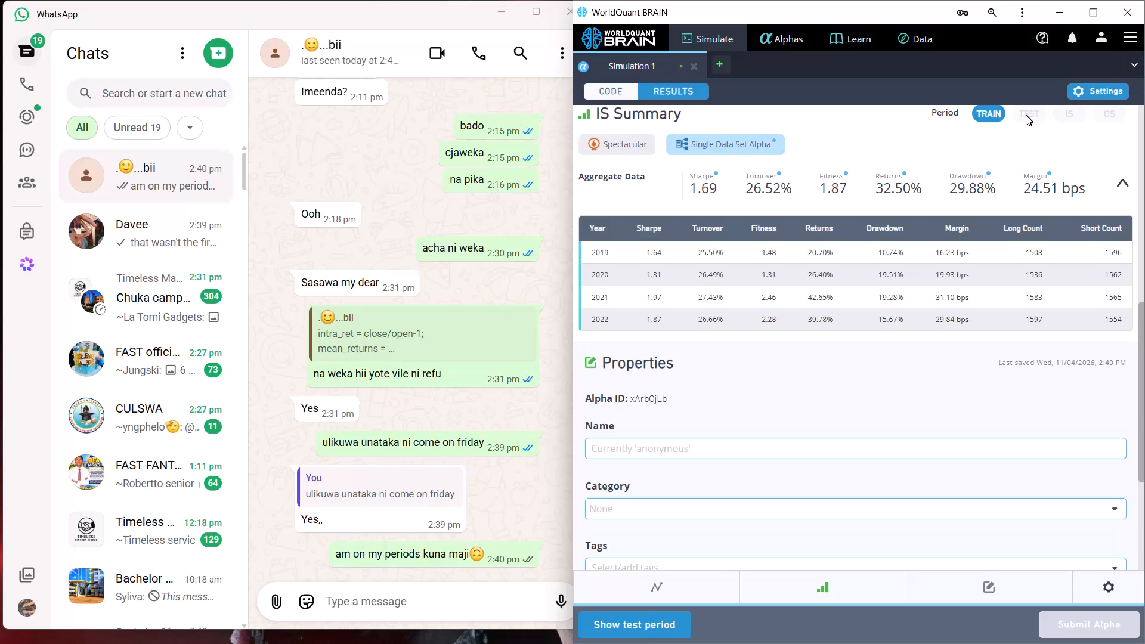
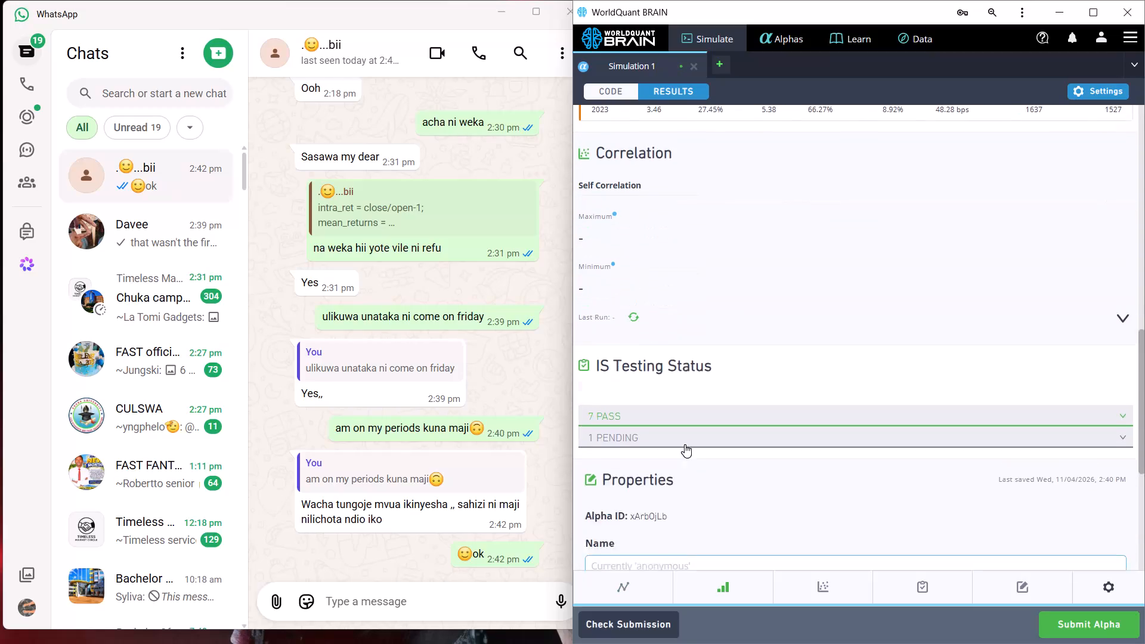
Expand the passed tests under IS Testing Status and review them along with the Properties section below.
{"action": "scroll", "coordinate": [685, 444], "scroll_direction": "down", "scroll_amount": 1}
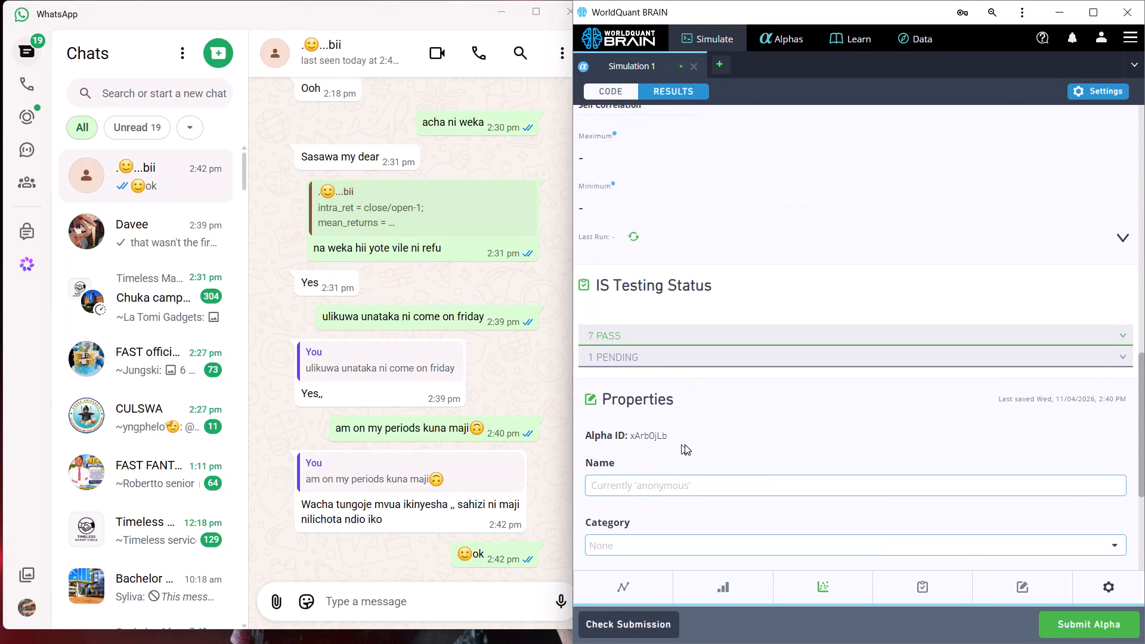
{"action": "scroll", "coordinate": [685, 444], "scroll_direction": "down", "scroll_amount": 1}
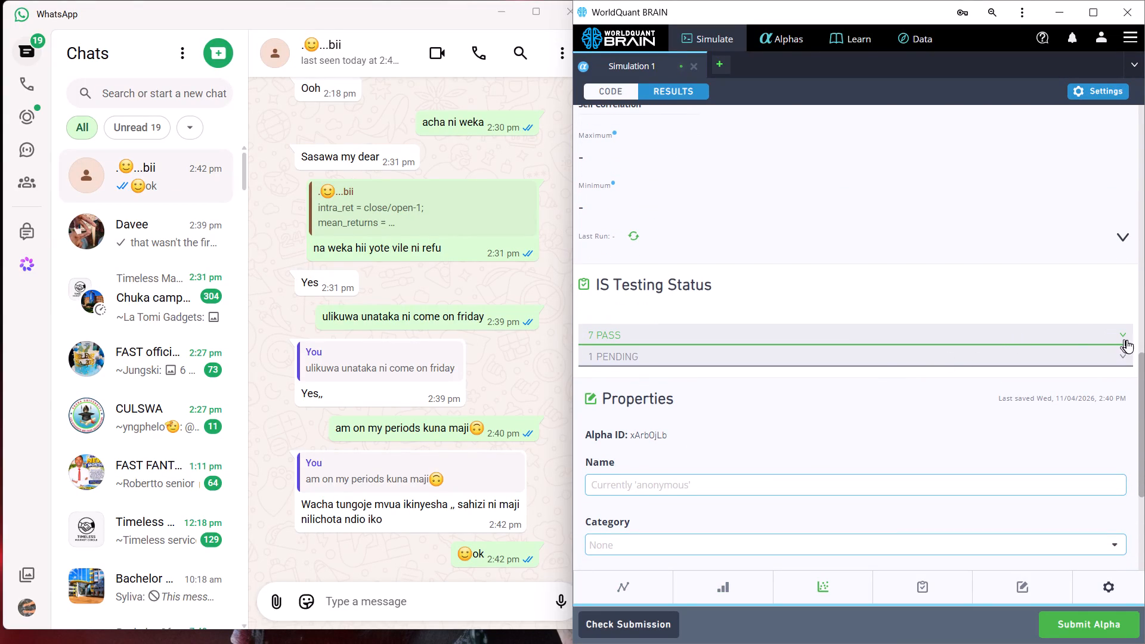
{"action": "left_click", "coordinate": [1119, 333]}
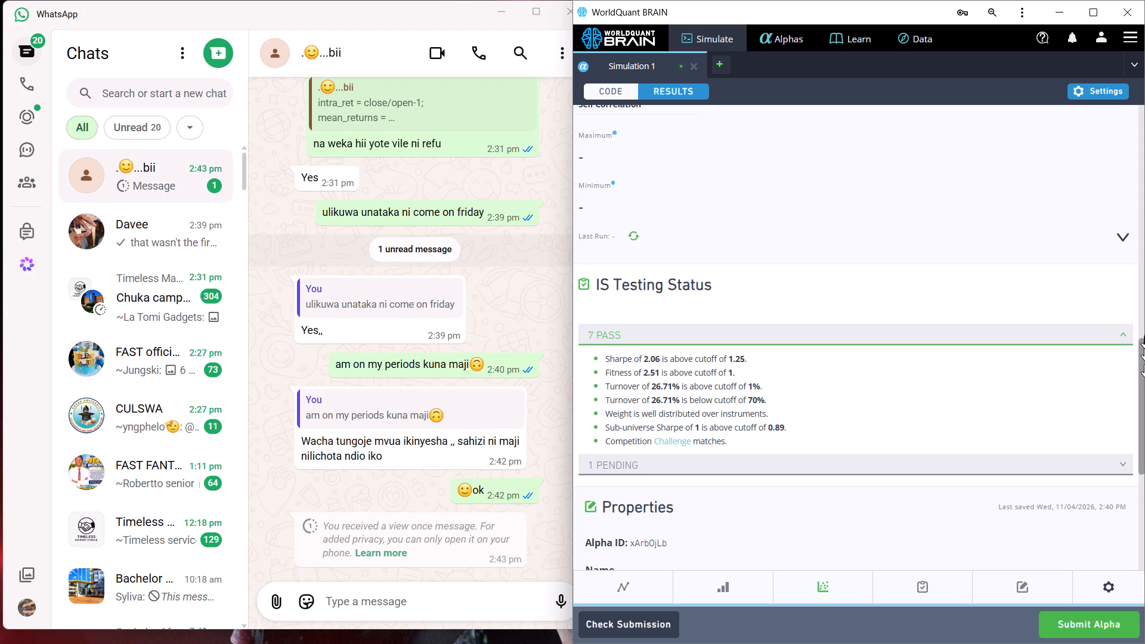
{"action": "scroll", "coordinate": [1144, 326], "scroll_direction": "down", "scroll_amount": 2}
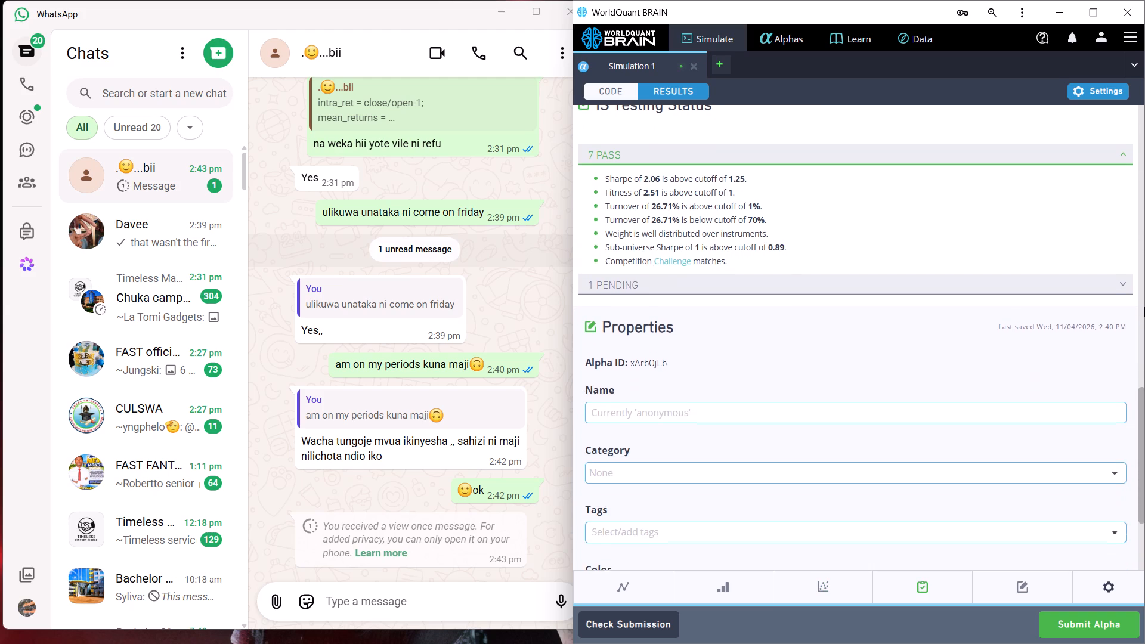
{"action": "scroll", "coordinate": [1144, 307], "scroll_direction": "down", "scroll_amount": 1}
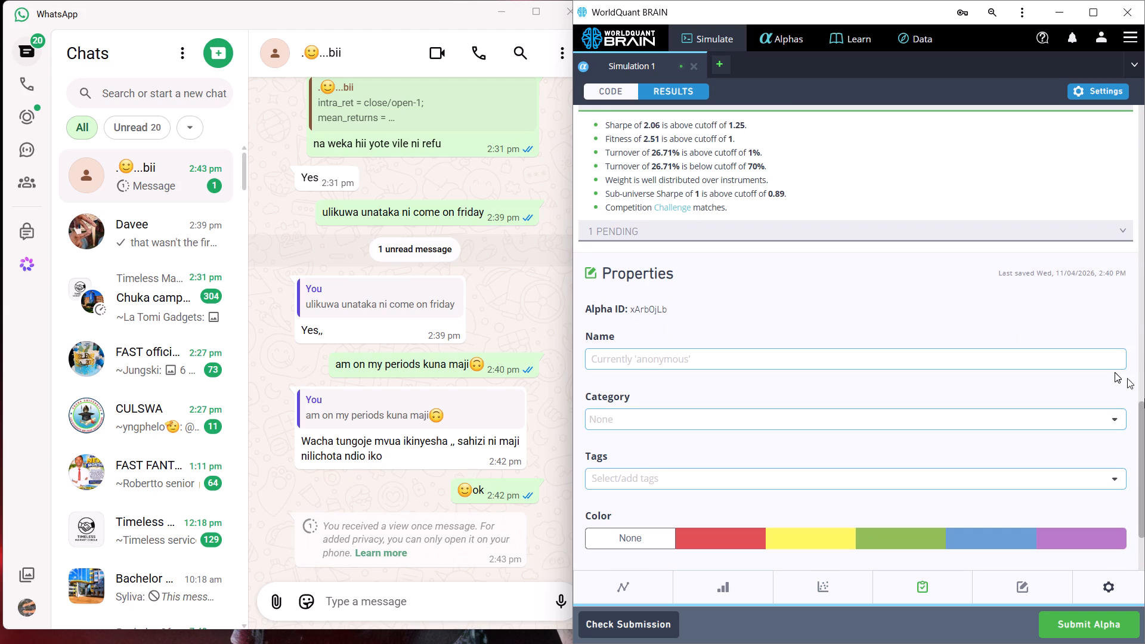
Review the alpha's result sections in turn: Chart, IS Summary, Correlation, Testing Status and Properties, collapsing the passed tests list.
{"action": "left_click", "coordinate": [670, 591]}
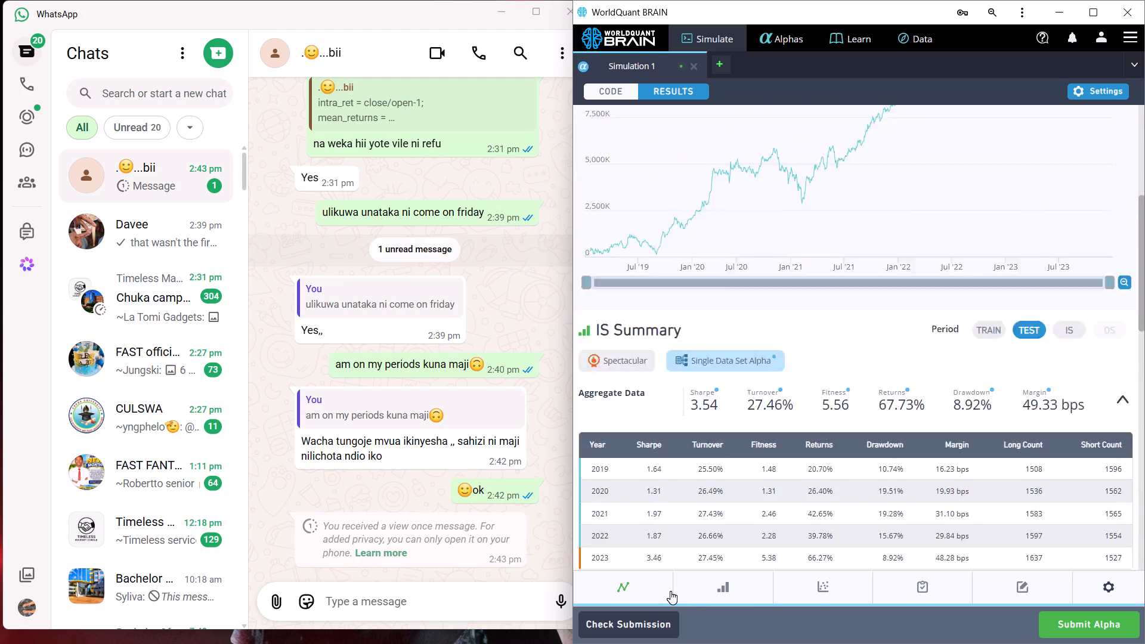
{"action": "left_click", "coordinate": [652, 593]}
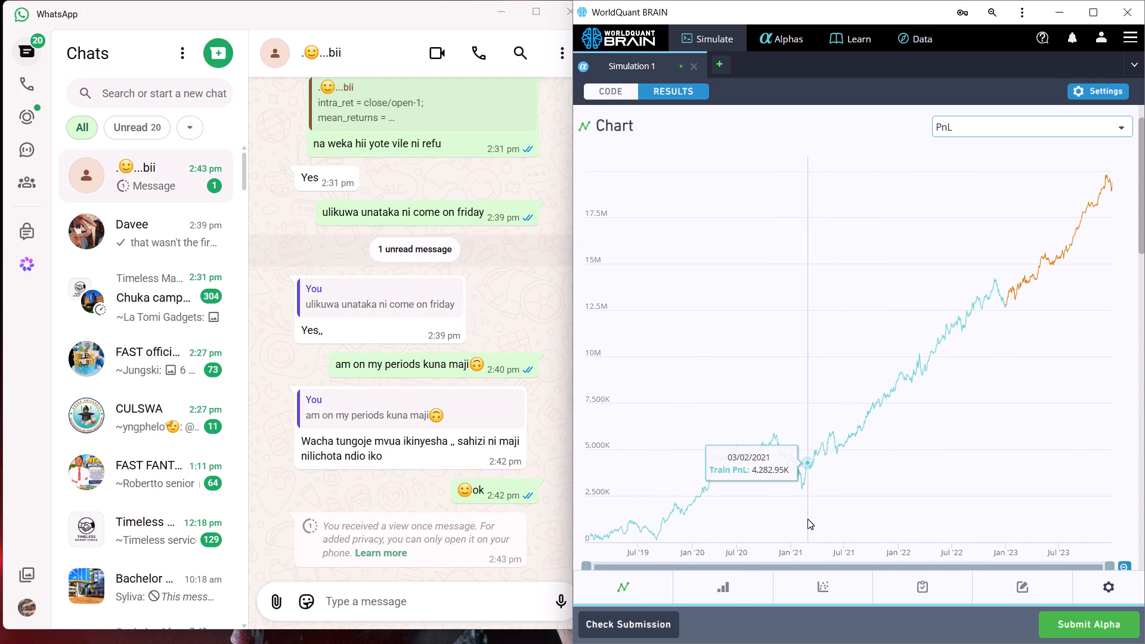
{"action": "scroll", "coordinate": [825, 500], "scroll_direction": "down", "scroll_amount": 3}
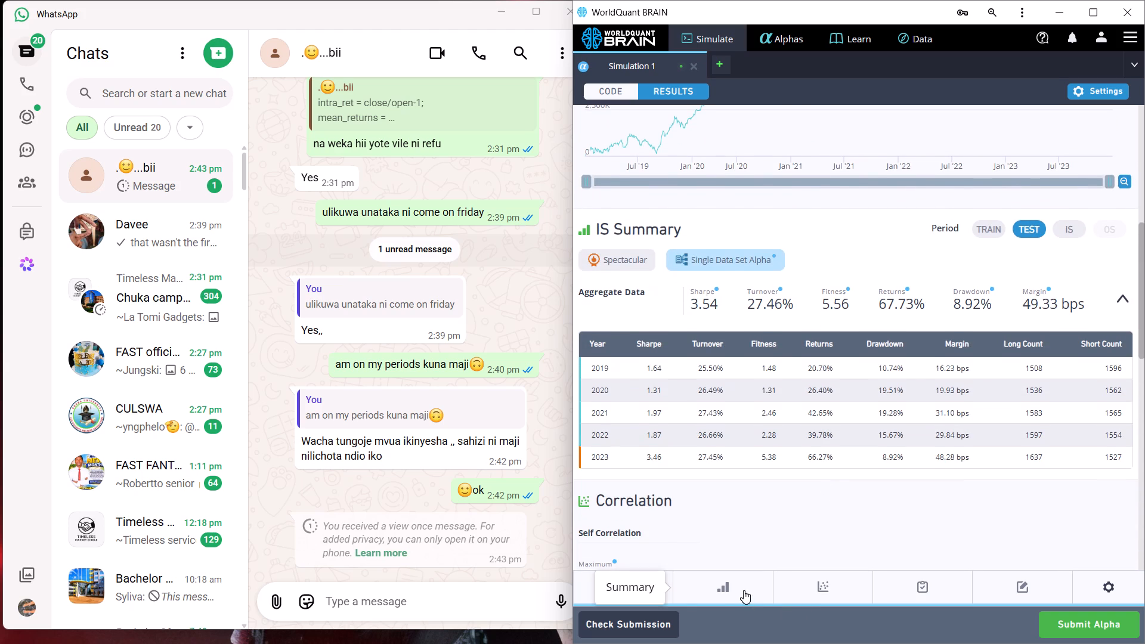
{"action": "left_click", "coordinate": [744, 590]}
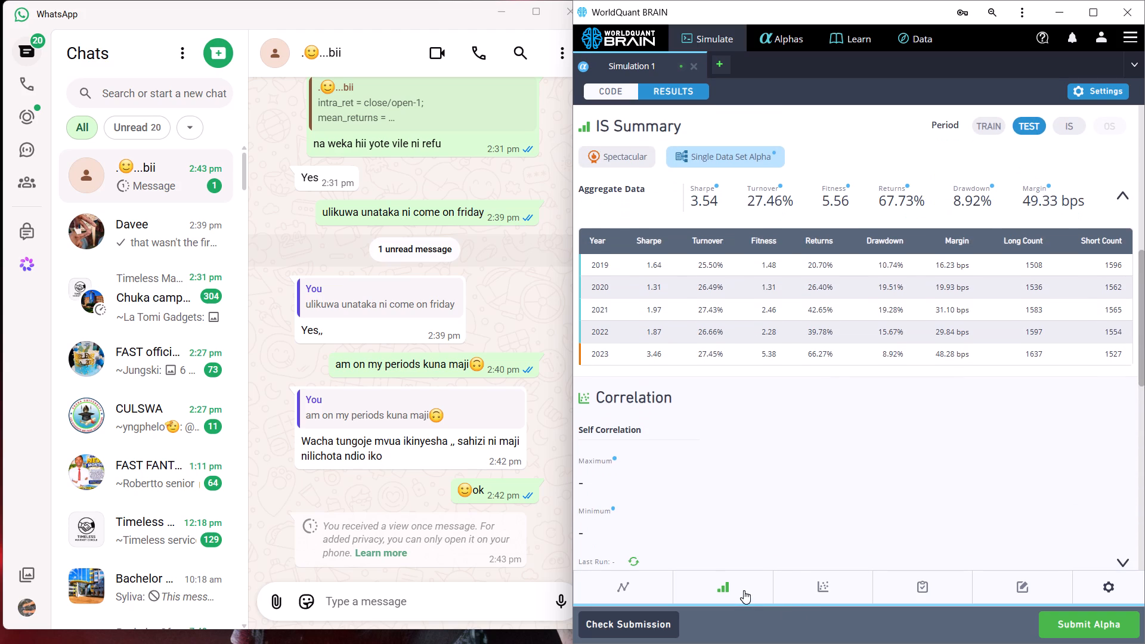
{"action": "scroll", "coordinate": [744, 590], "scroll_direction": "down", "scroll_amount": 1}
{"action": "scroll", "coordinate": [766, 534], "scroll_direction": "down", "scroll_amount": 2}
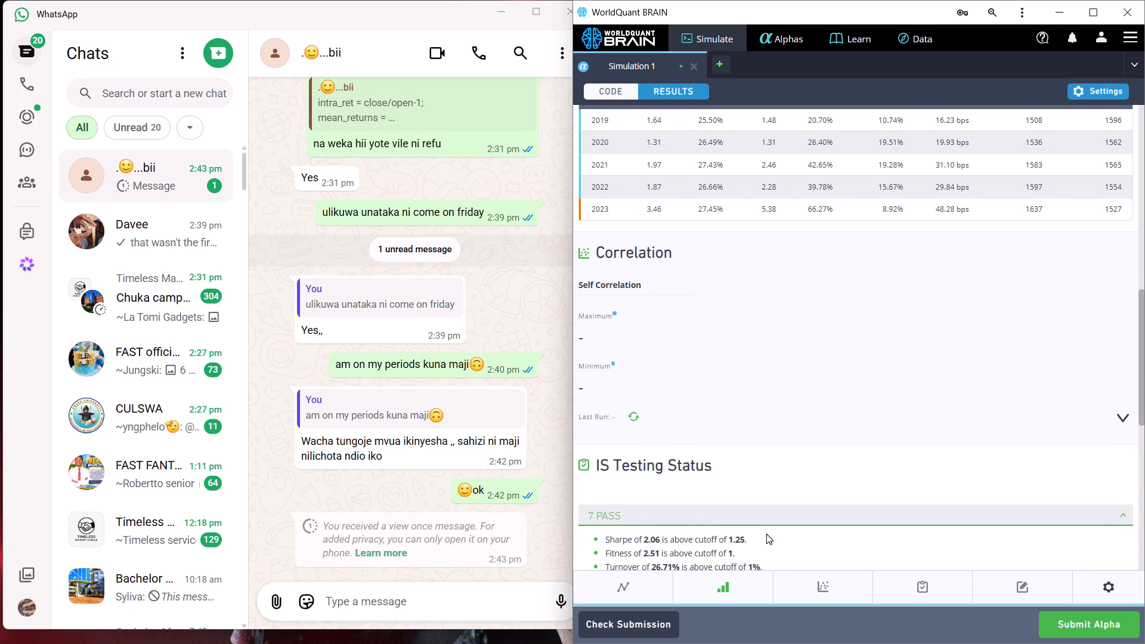
{"action": "left_click", "coordinate": [765, 522]}
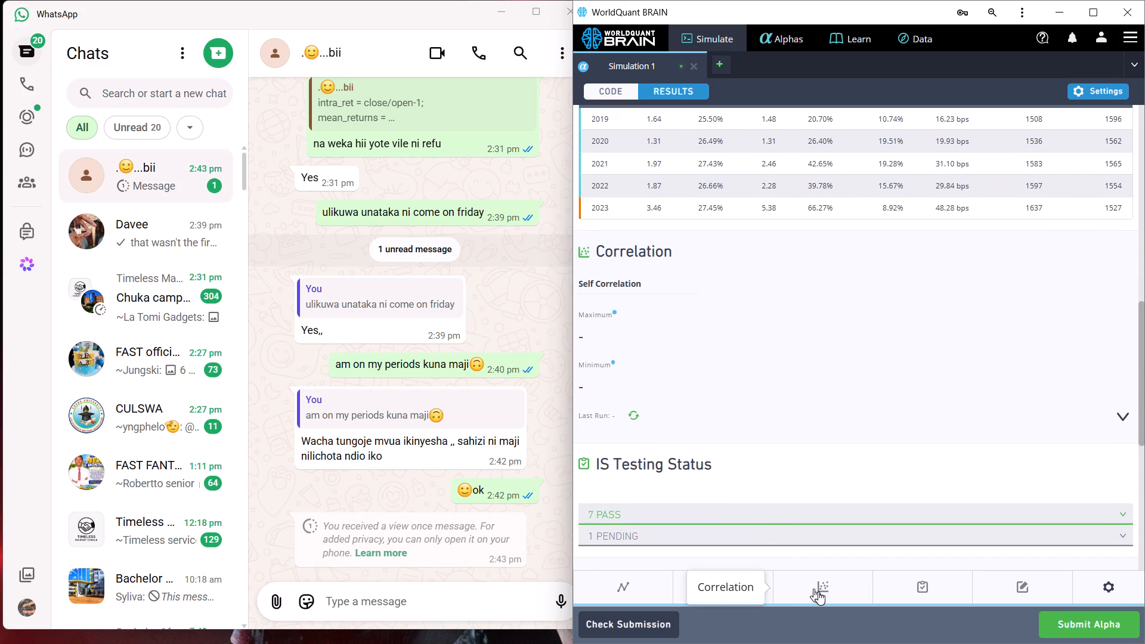
{"action": "left_click", "coordinate": [818, 592]}
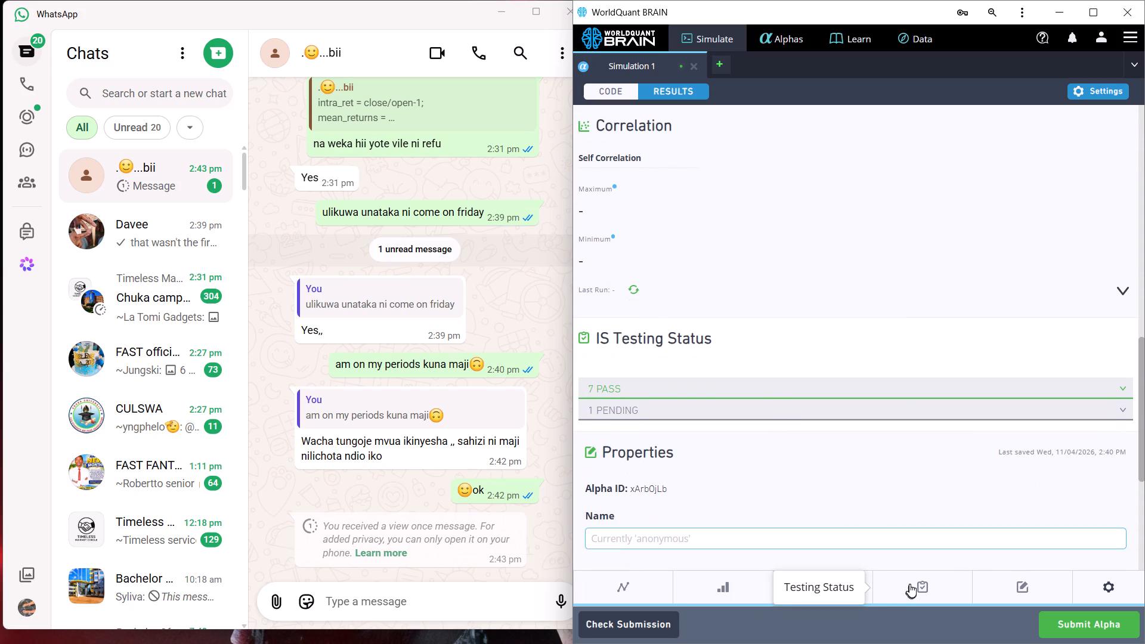
{"action": "left_click", "coordinate": [911, 582]}
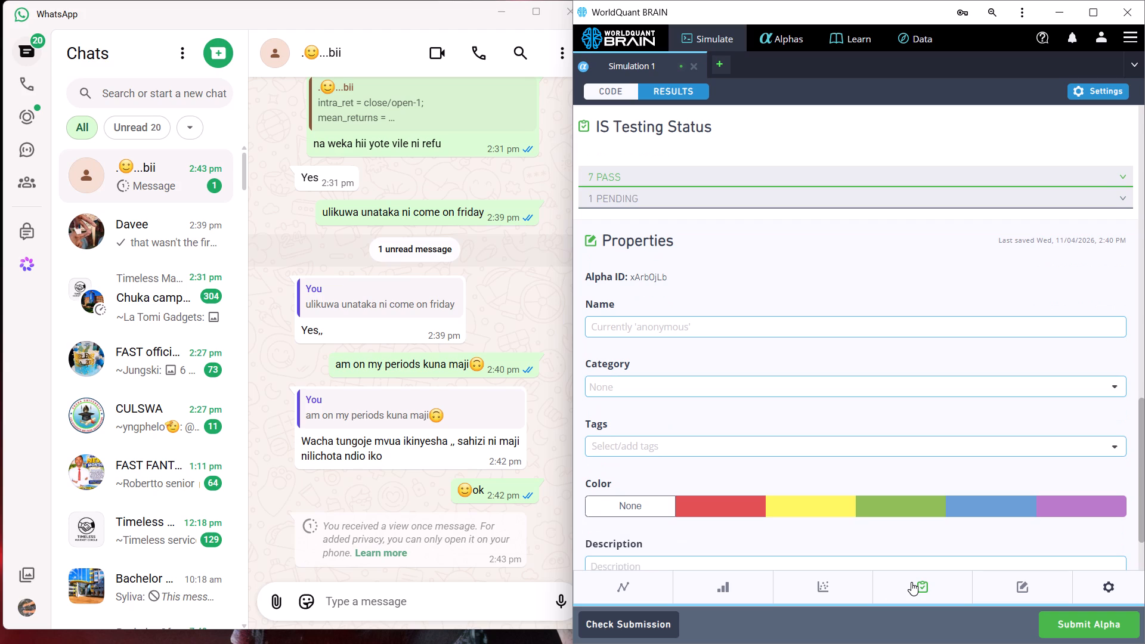
{"action": "left_click", "coordinate": [1011, 592]}
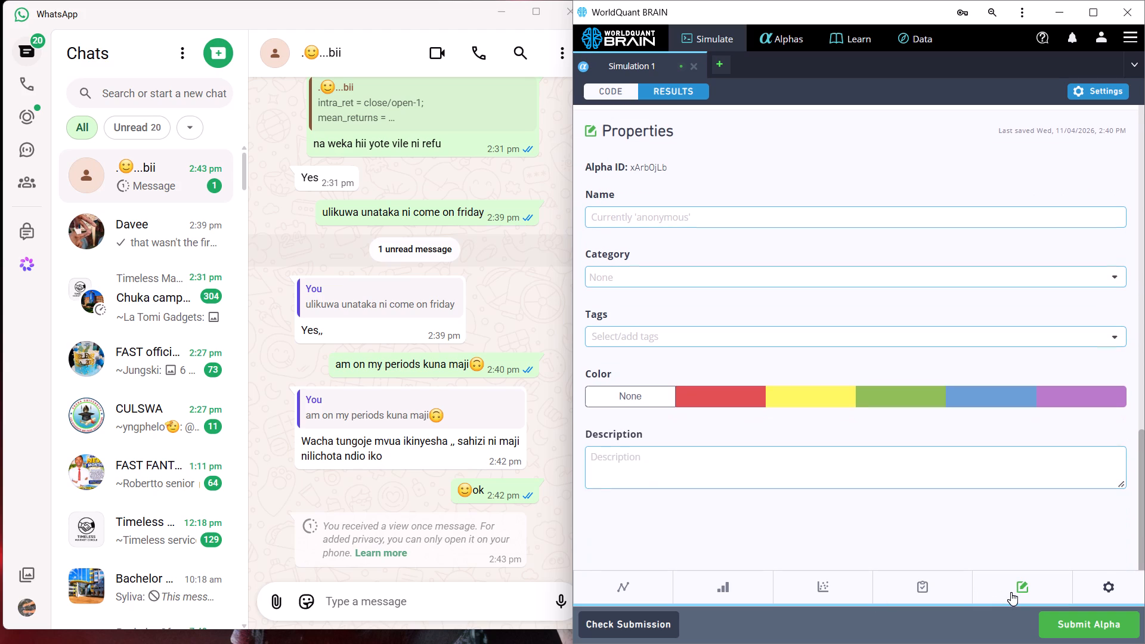
Return to IS Testing Status and expand the list of passed tests again.
{"action": "left_click", "coordinate": [923, 595]}
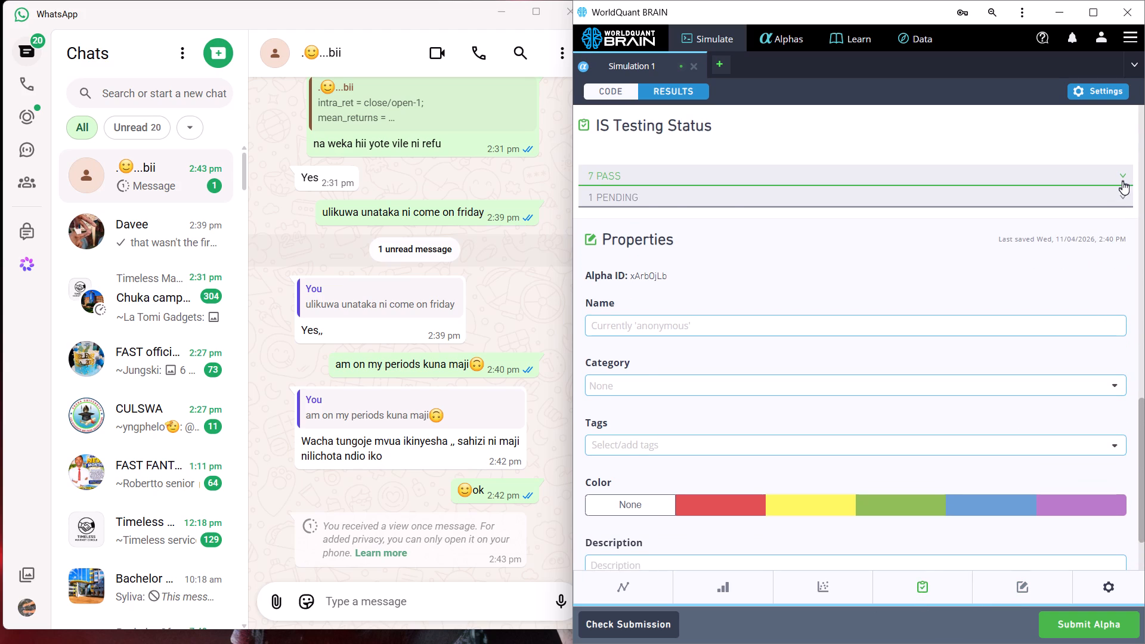
{"action": "left_click", "coordinate": [1122, 181]}
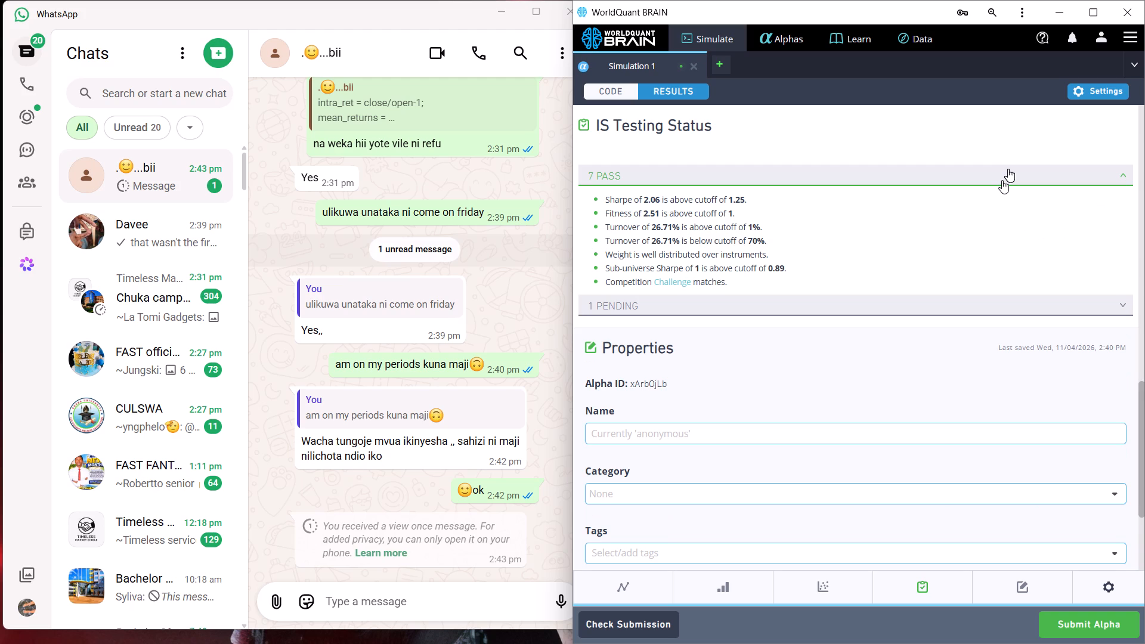
Switch the IS Summary period to IS.
{"action": "scroll", "coordinate": [1008, 169], "scroll_direction": "up", "scroll_amount": 1}
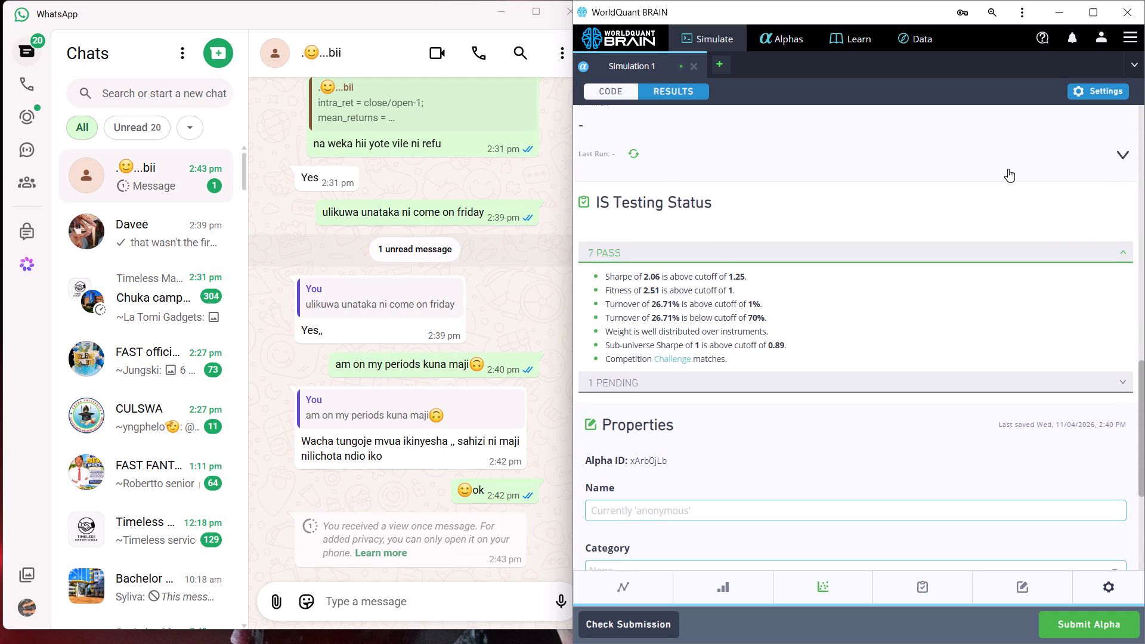
{"action": "scroll", "coordinate": [1008, 169], "scroll_direction": "up", "scroll_amount": 3}
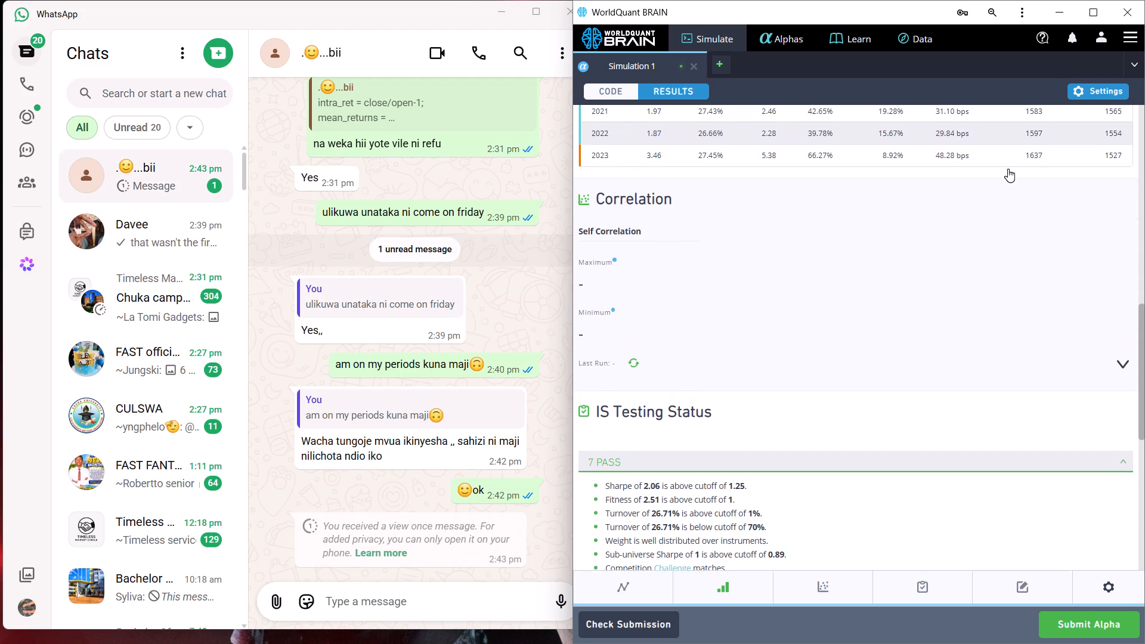
{"action": "scroll", "coordinate": [1008, 169], "scroll_direction": "up", "scroll_amount": 3}
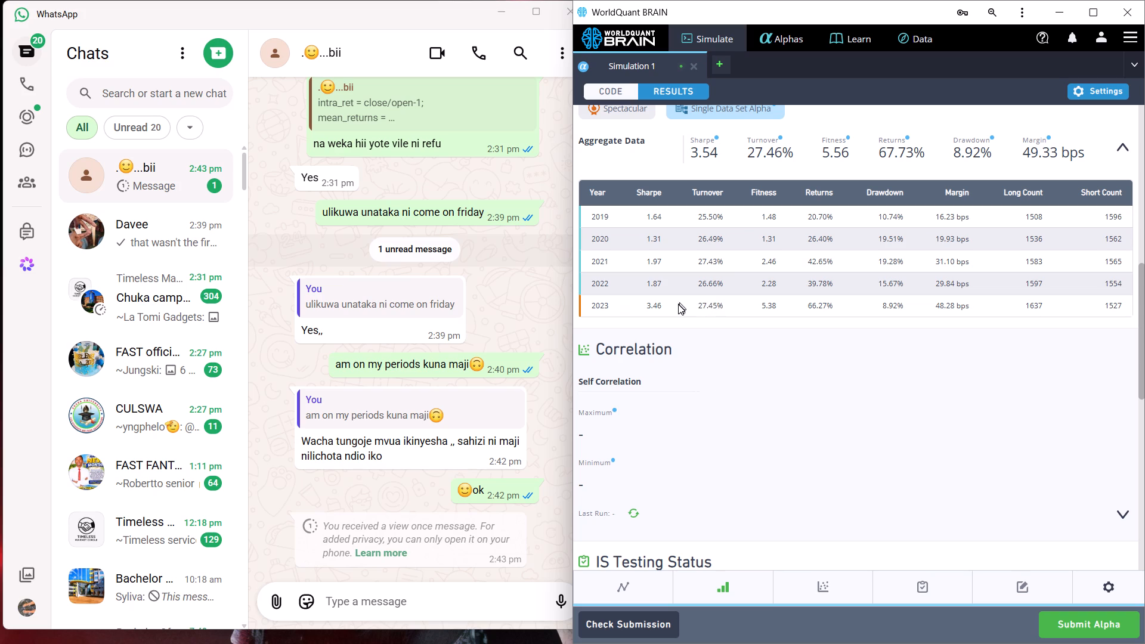
{"action": "scroll", "coordinate": [1028, 187], "scroll_direction": "up", "scroll_amount": 1}
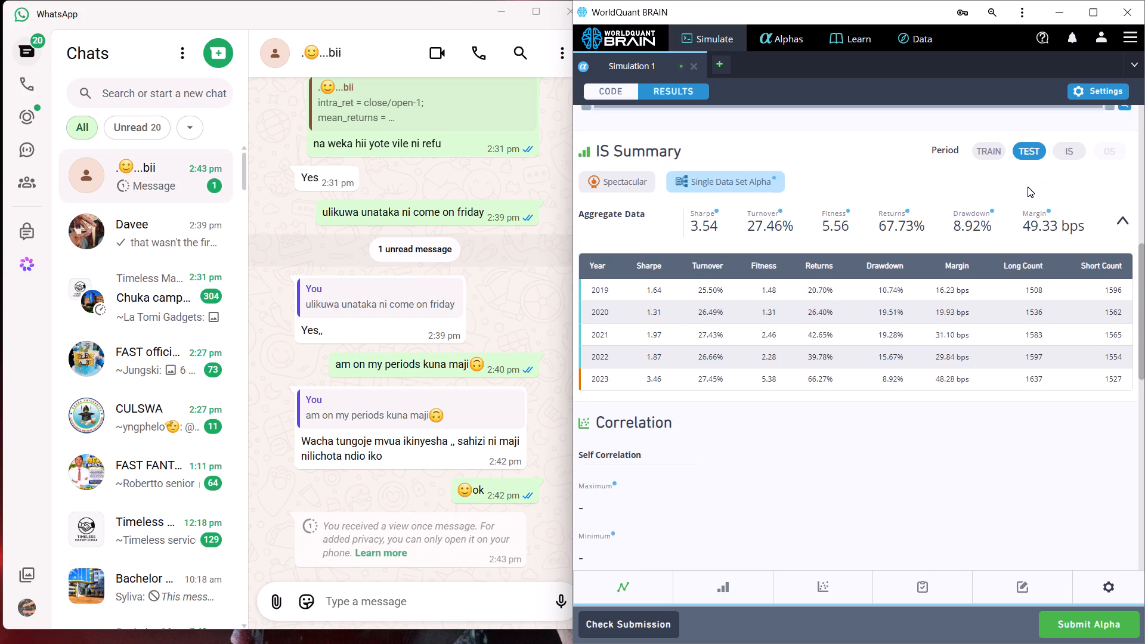
{"action": "scroll", "coordinate": [1028, 187], "scroll_direction": "up", "scroll_amount": 1}
{"action": "left_click", "coordinate": [1070, 163]}
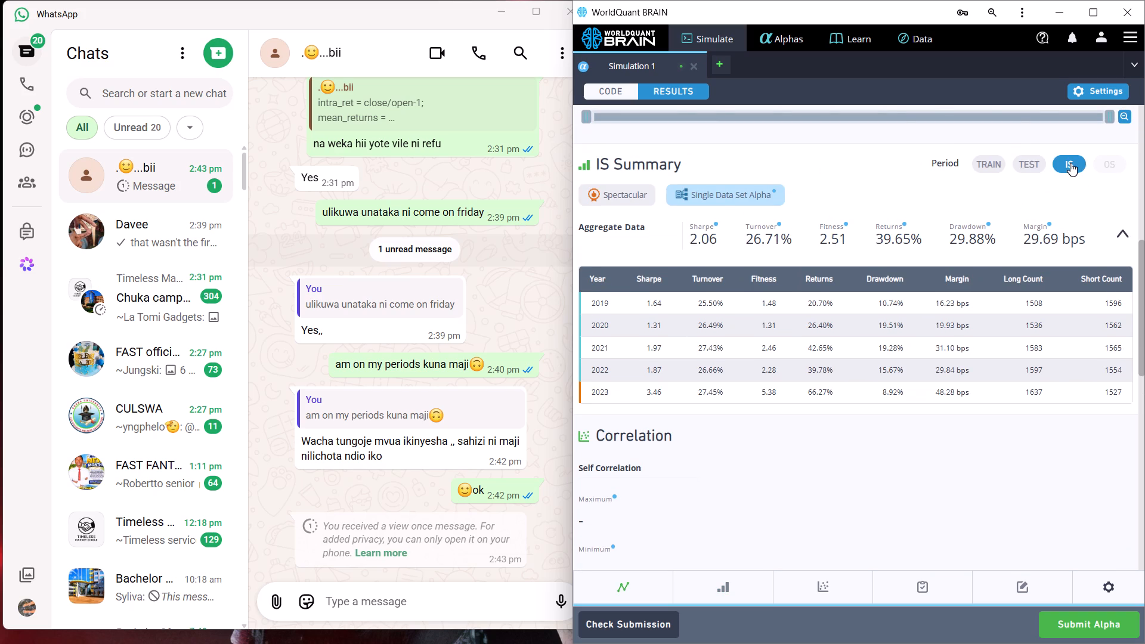
Examine the IS-period aggregate data and yearly table alongside the Correlation section and the passed tests' cutoffs.
{"action": "scroll", "coordinate": [898, 261], "scroll_direction": "down", "scroll_amount": 1}
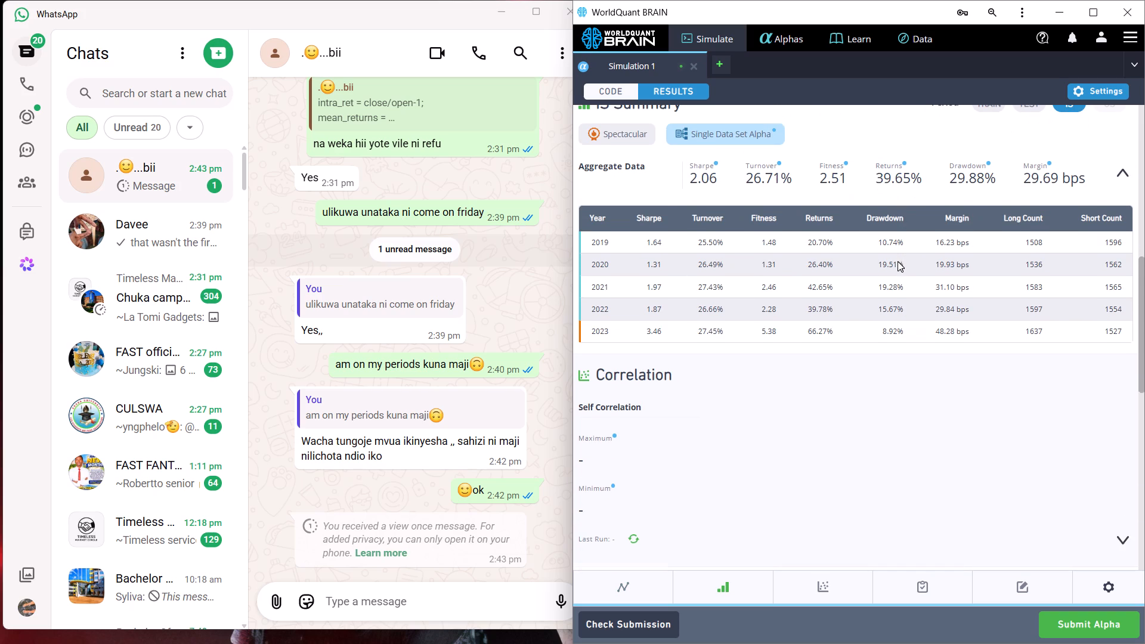
{"action": "scroll", "coordinate": [898, 261], "scroll_direction": "down", "scroll_amount": 2}
{"action": "scroll", "coordinate": [898, 261], "scroll_direction": "up", "scroll_amount": 1}
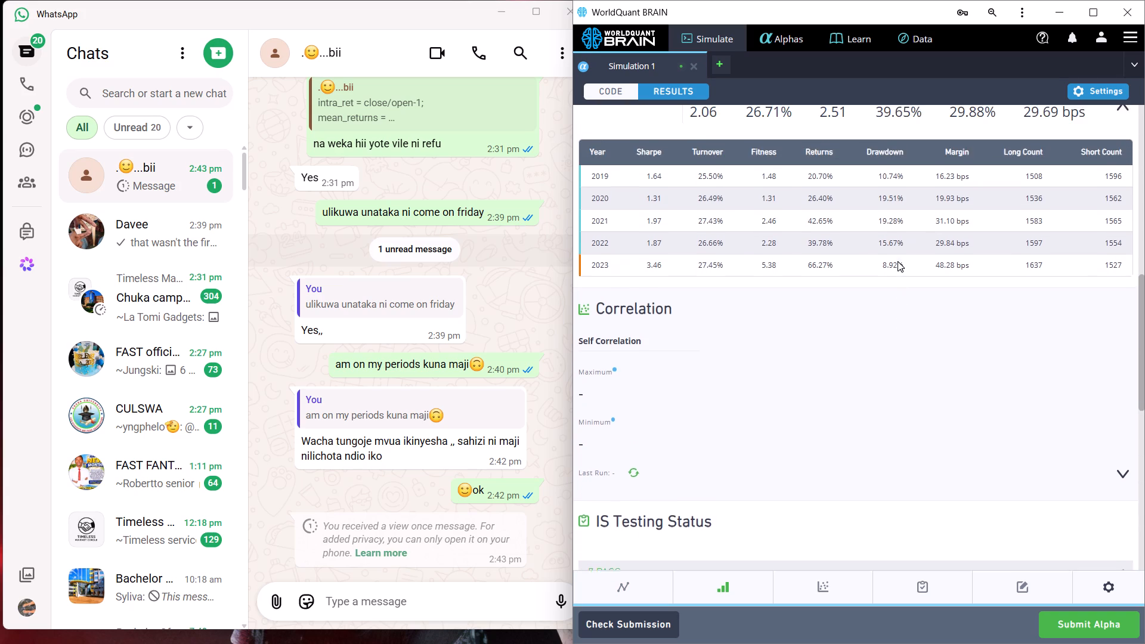
{"action": "scroll", "coordinate": [898, 261], "scroll_direction": "up", "scroll_amount": 1}
{"action": "scroll", "coordinate": [898, 261], "scroll_direction": "down", "scroll_amount": 2}
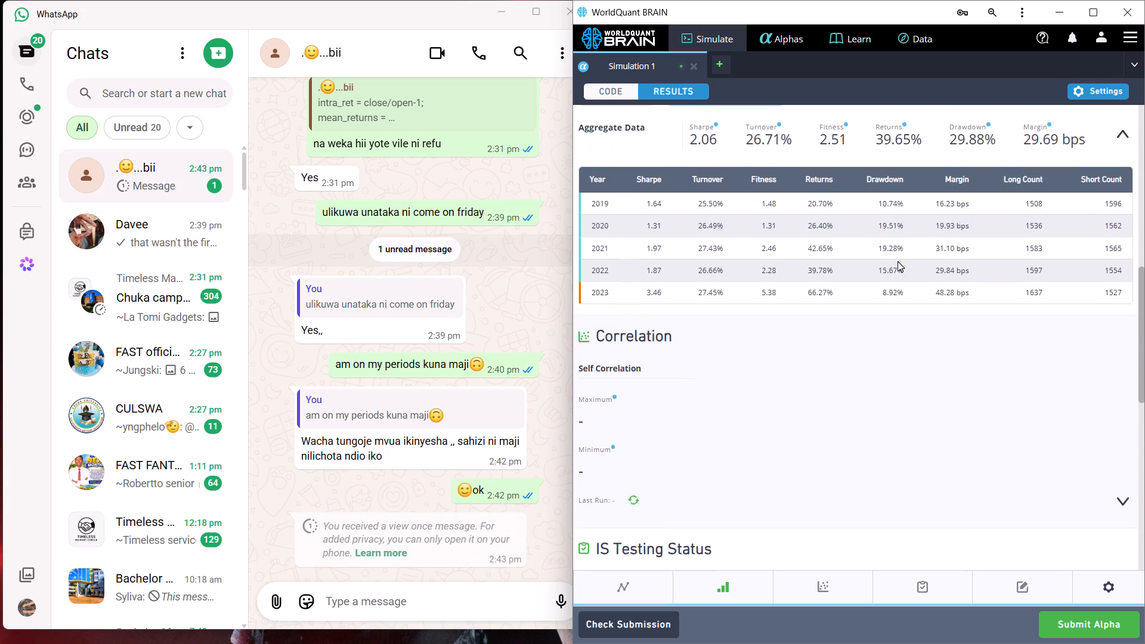
{"action": "scroll", "coordinate": [898, 261], "scroll_direction": "down", "scroll_amount": 1}
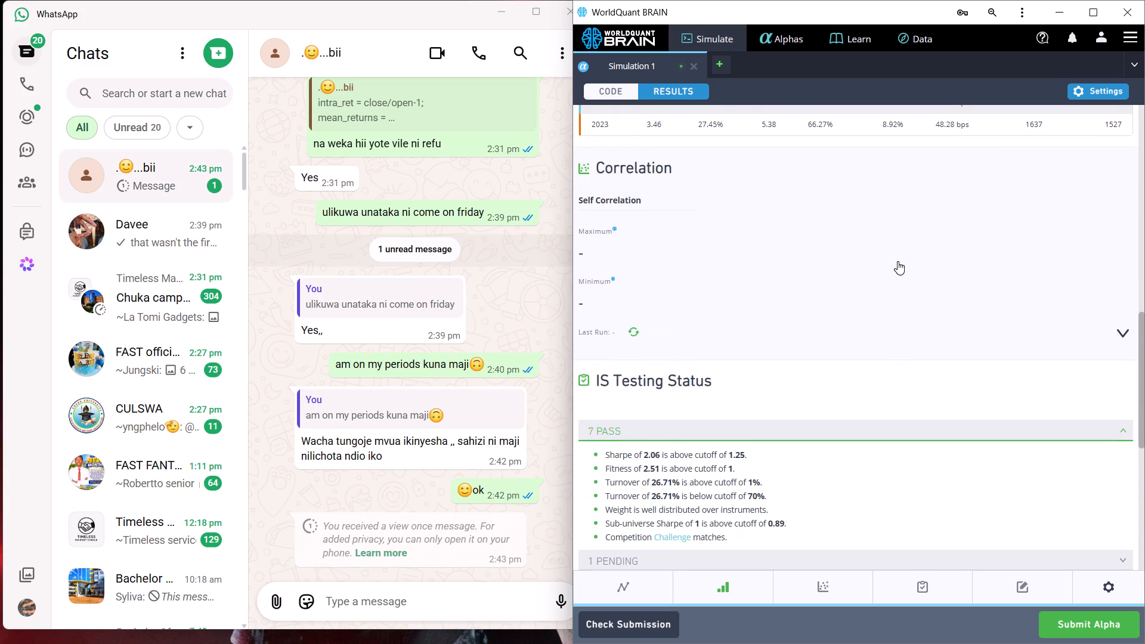
{"action": "scroll", "coordinate": [898, 261], "scroll_direction": "up", "scroll_amount": 1}
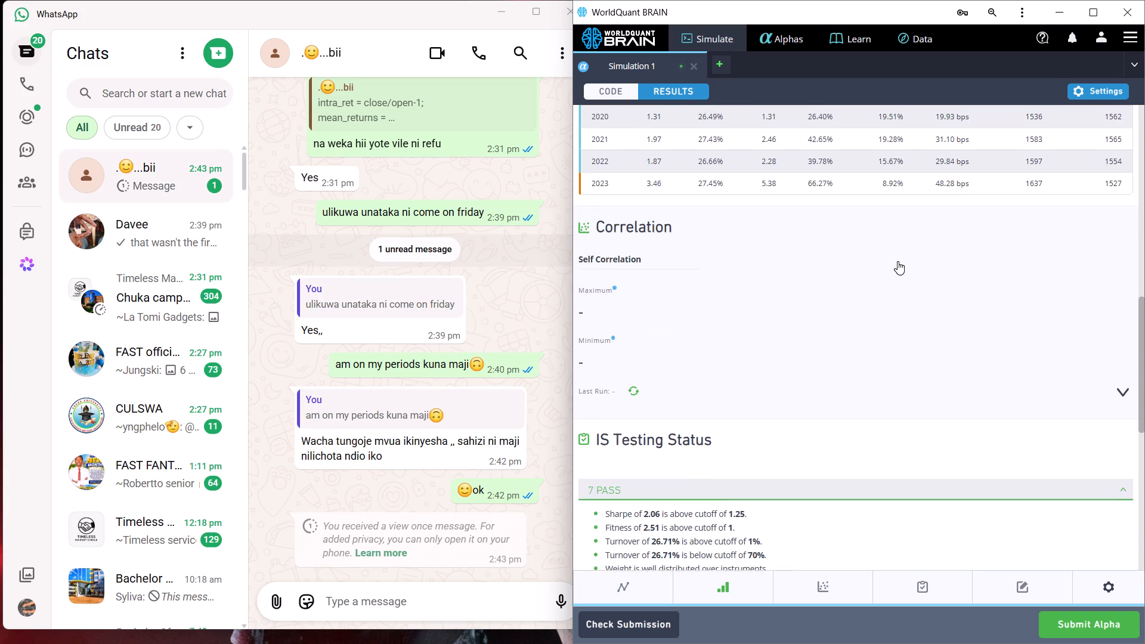
{"action": "scroll", "coordinate": [898, 261], "scroll_direction": "up", "scroll_amount": 4}
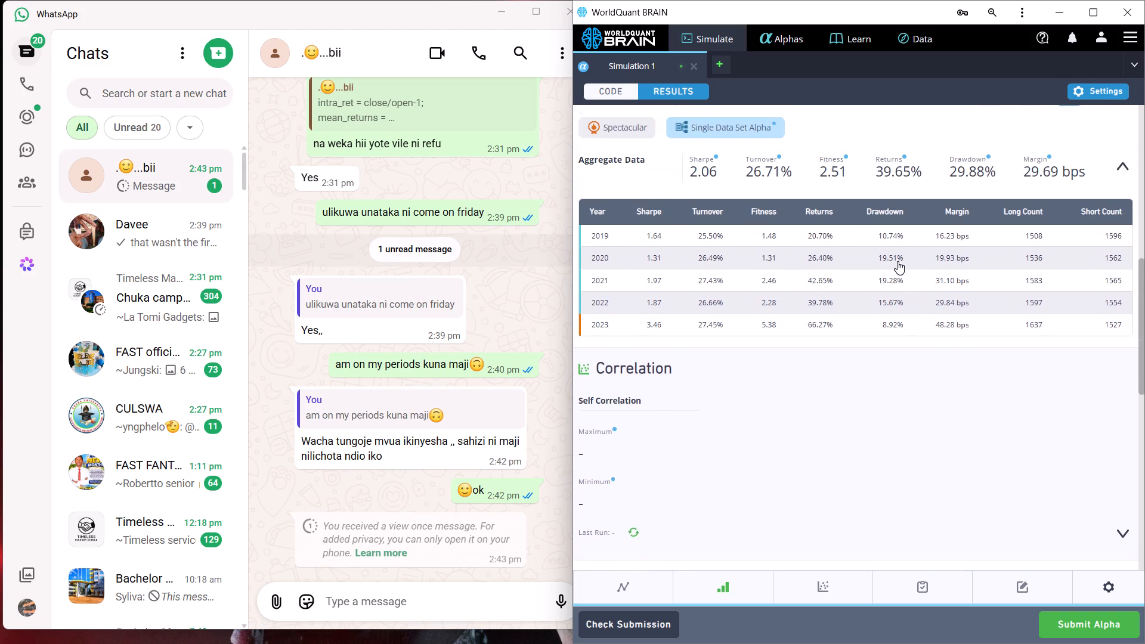
{"action": "scroll", "coordinate": [898, 261], "scroll_direction": "up", "scroll_amount": 2}
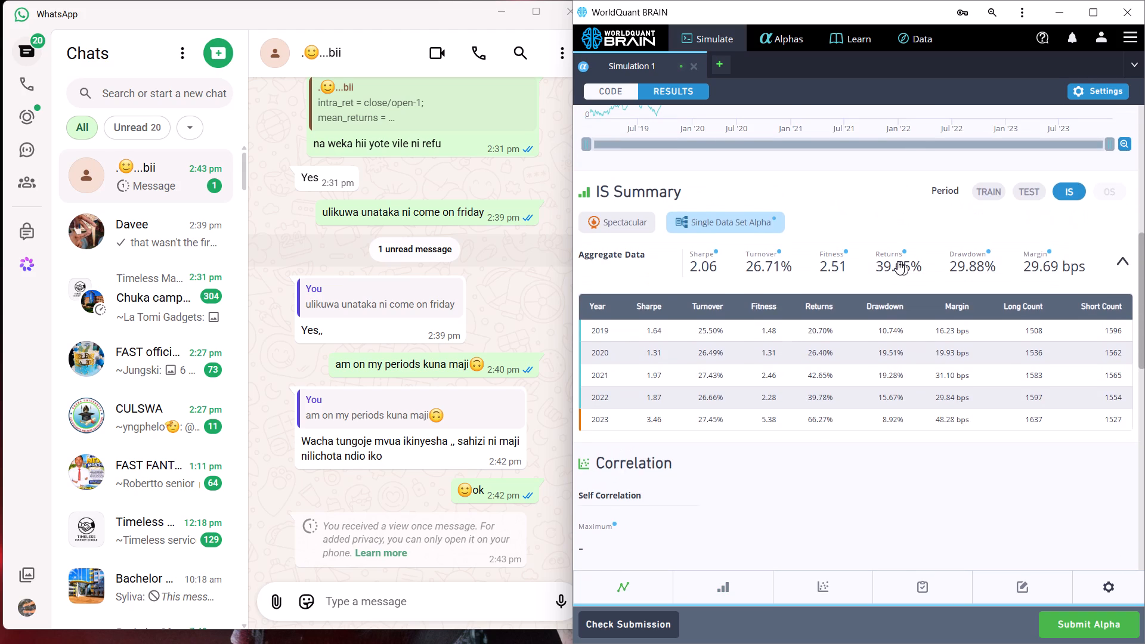
{"action": "scroll", "coordinate": [898, 261], "scroll_direction": "down", "scroll_amount": 5}
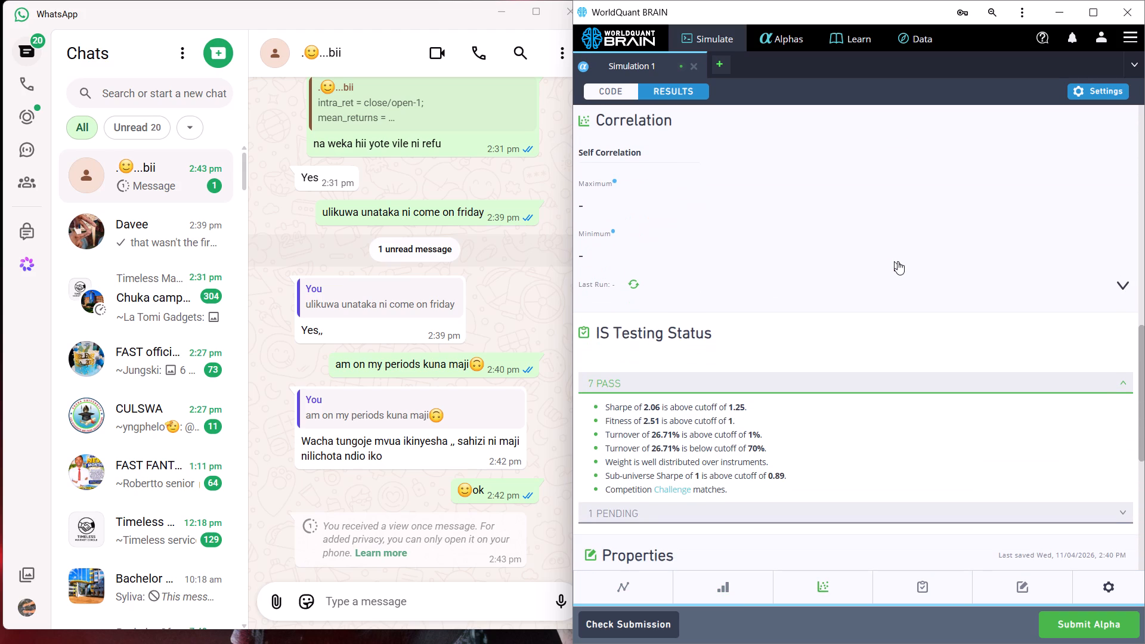
{"action": "scroll", "coordinate": [898, 261], "scroll_direction": "up", "scroll_amount": 2}
{"action": "scroll", "coordinate": [898, 261], "scroll_direction": "down", "scroll_amount": 1}
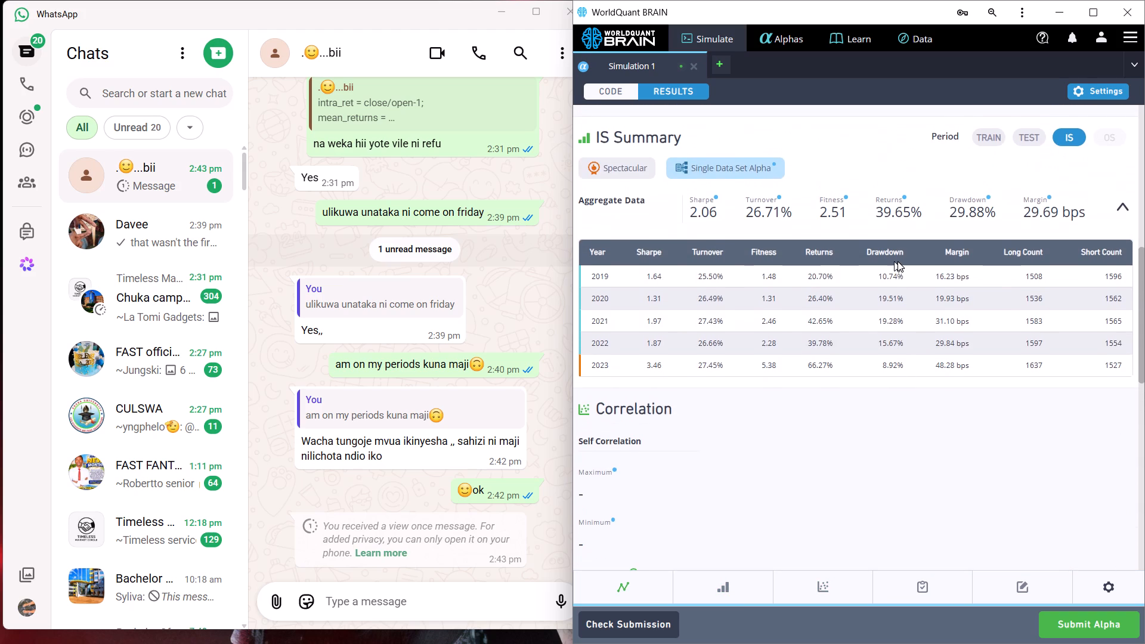
{"action": "scroll", "coordinate": [898, 261], "scroll_direction": "down", "scroll_amount": 2}
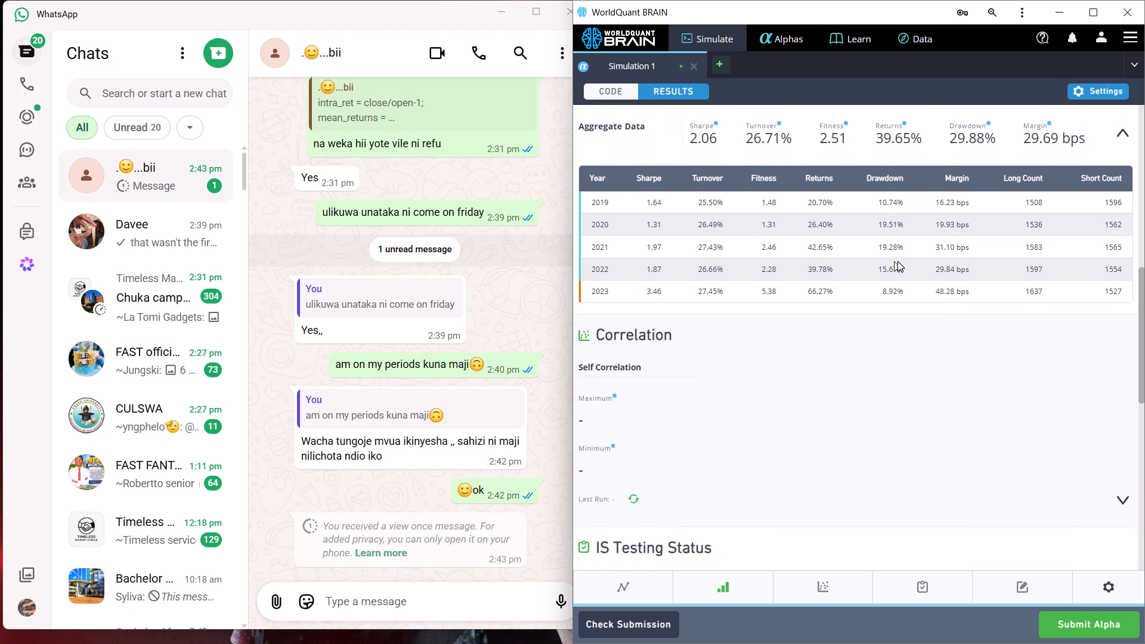
{"action": "scroll", "coordinate": [898, 261], "scroll_direction": "down", "scroll_amount": 1}
{"action": "scroll", "coordinate": [898, 261], "scroll_direction": "up", "scroll_amount": 1}
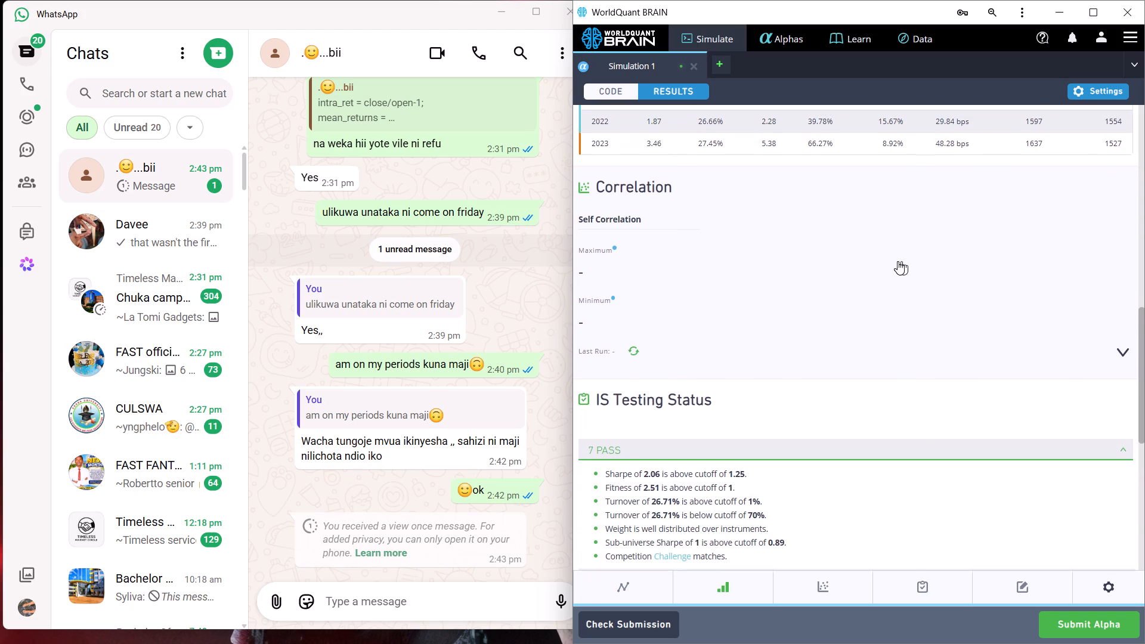
{"action": "scroll", "coordinate": [898, 261], "scroll_direction": "up", "scroll_amount": 1}
{"action": "scroll", "coordinate": [898, 261], "scroll_direction": "down", "scroll_amount": 2}
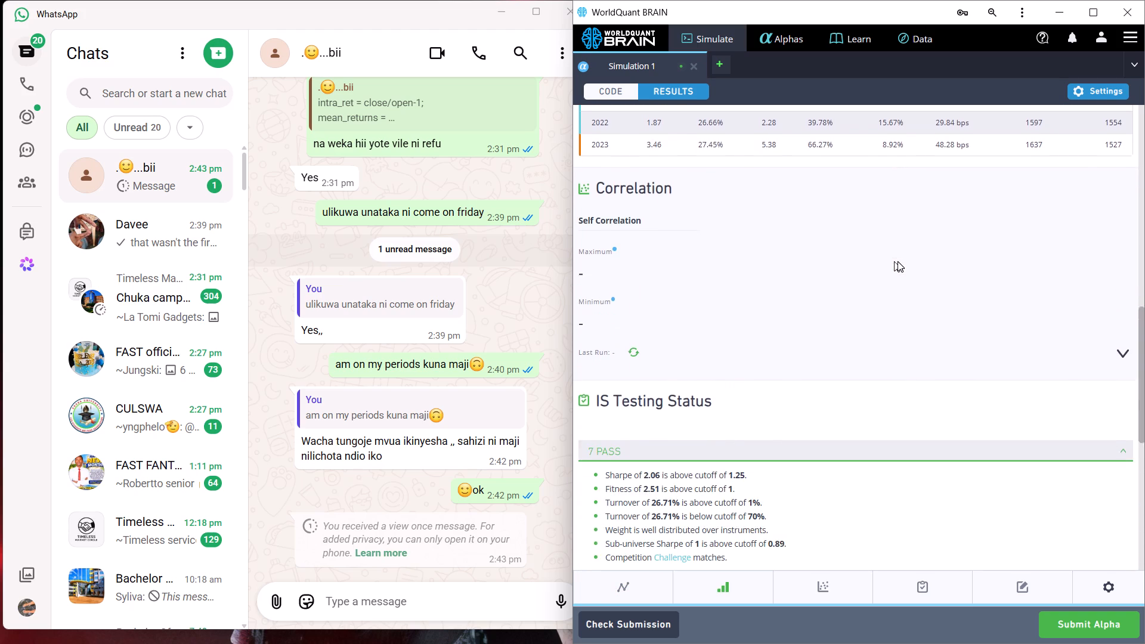
{"action": "scroll", "coordinate": [898, 261], "scroll_direction": "down", "scroll_amount": 1}
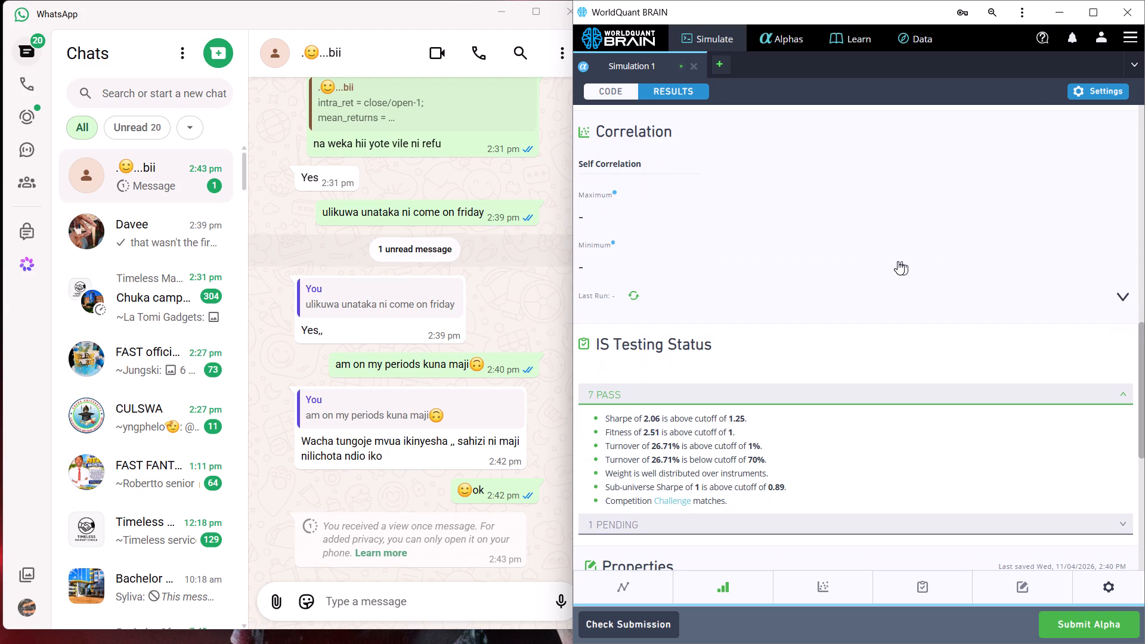
Compare the IS Summary aggregate data by trying the OS period, switching between Test and Train, and returning to IS.
{"action": "scroll", "coordinate": [898, 261], "scroll_direction": "up", "scroll_amount": 1}
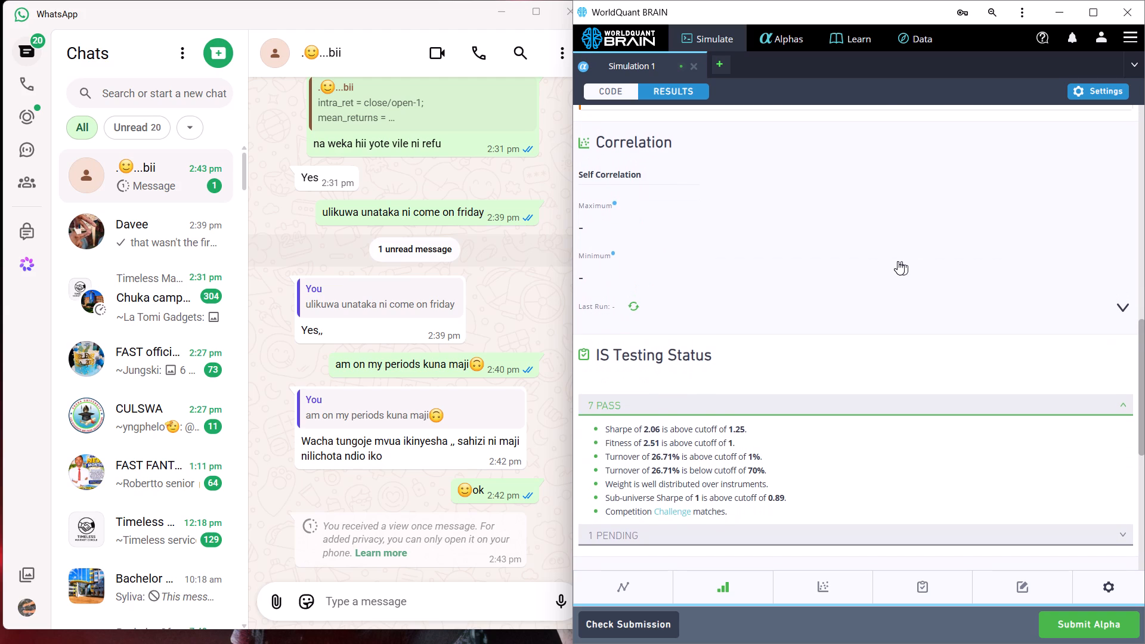
{"action": "scroll", "coordinate": [898, 261], "scroll_direction": "up", "scroll_amount": 3}
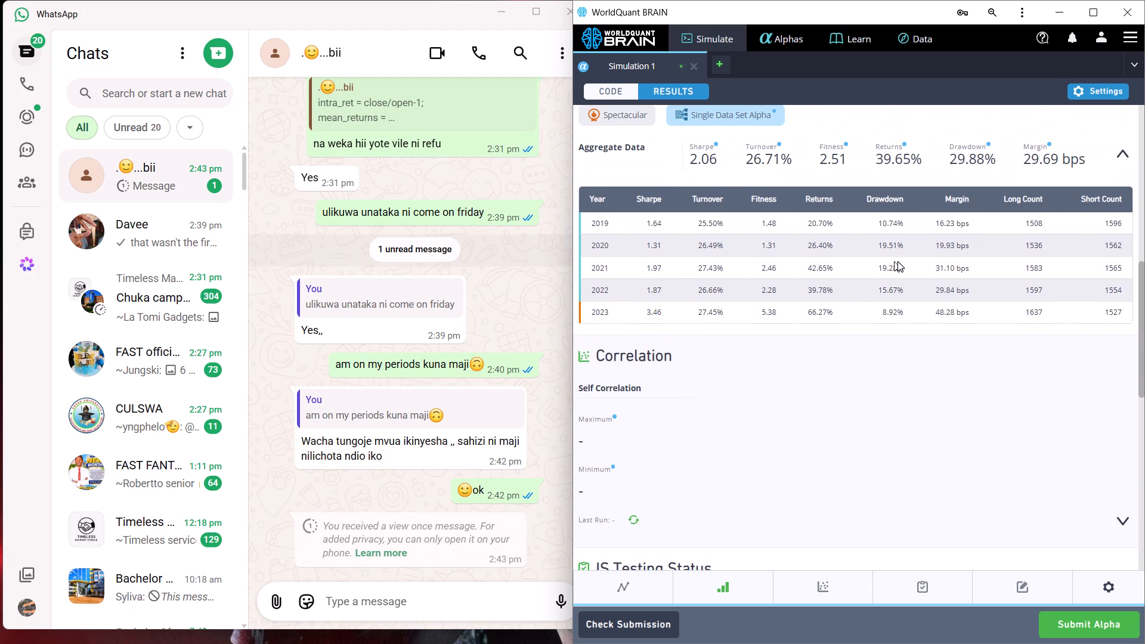
{"action": "scroll", "coordinate": [898, 261], "scroll_direction": "up", "scroll_amount": 2}
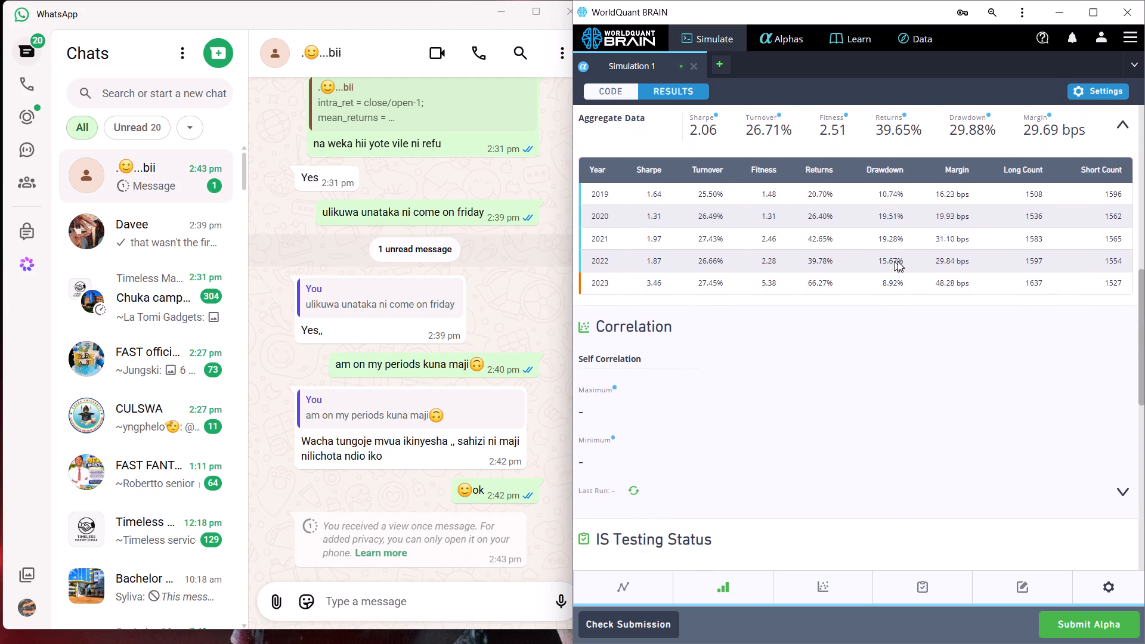
{"action": "scroll", "coordinate": [898, 261], "scroll_direction": "up", "scroll_amount": 1}
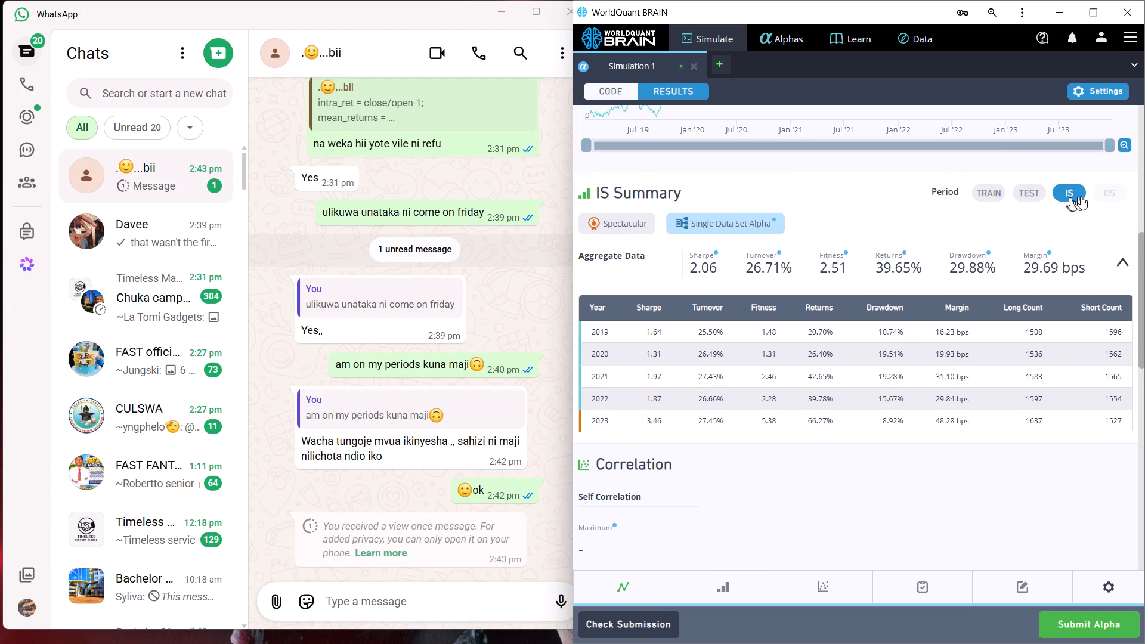
{"action": "left_click", "coordinate": [1105, 193]}
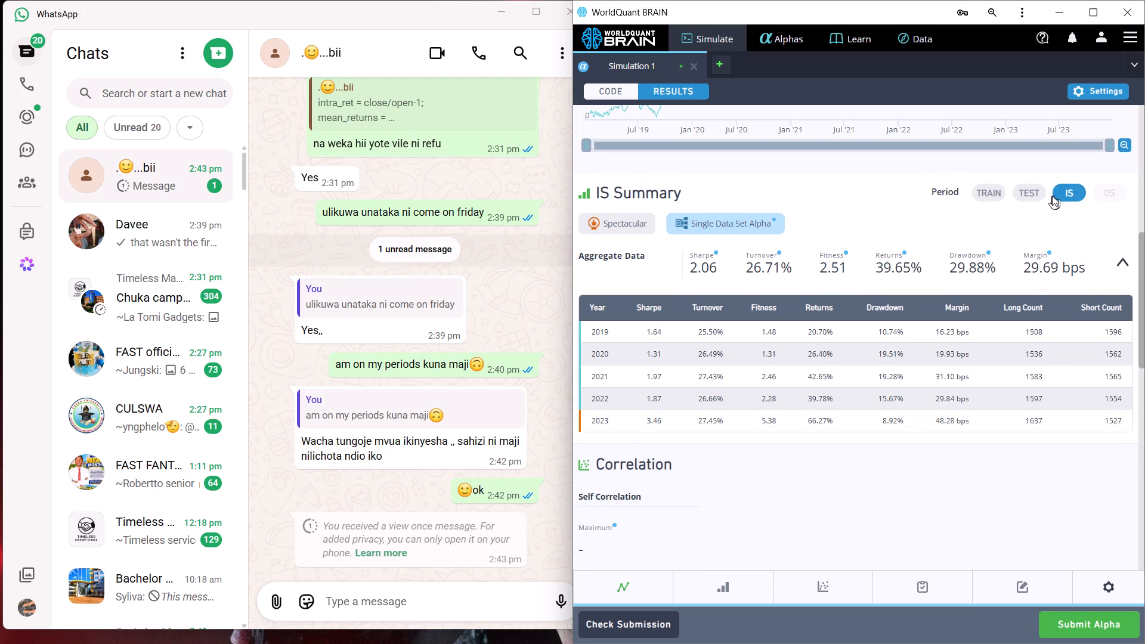
{"action": "left_click", "coordinate": [1038, 197]}
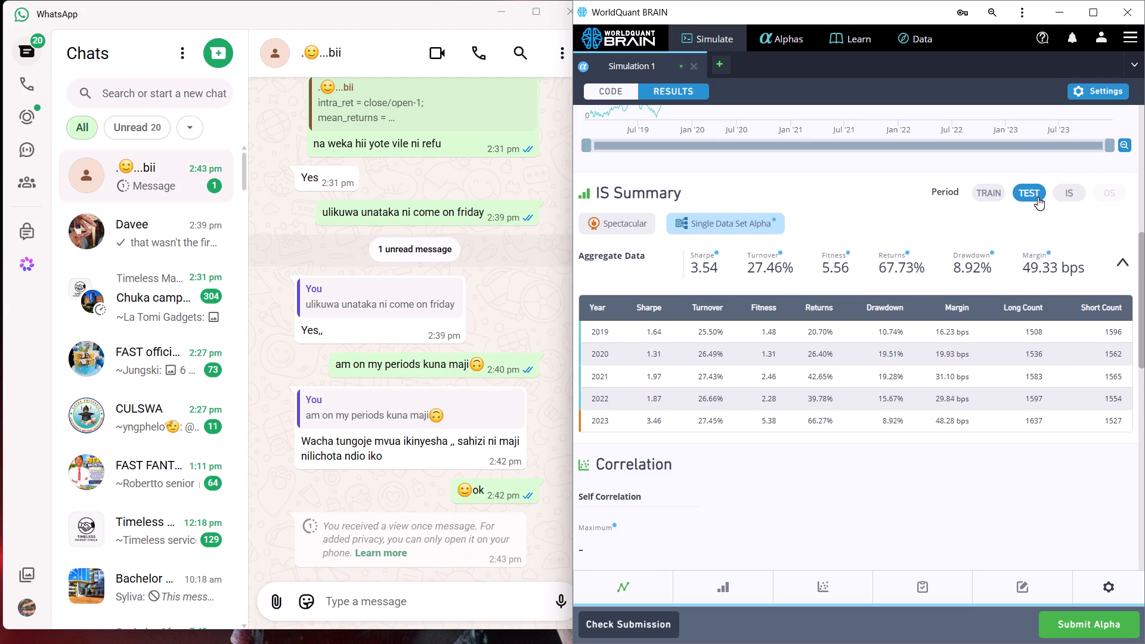
{"action": "left_click", "coordinate": [982, 197]}
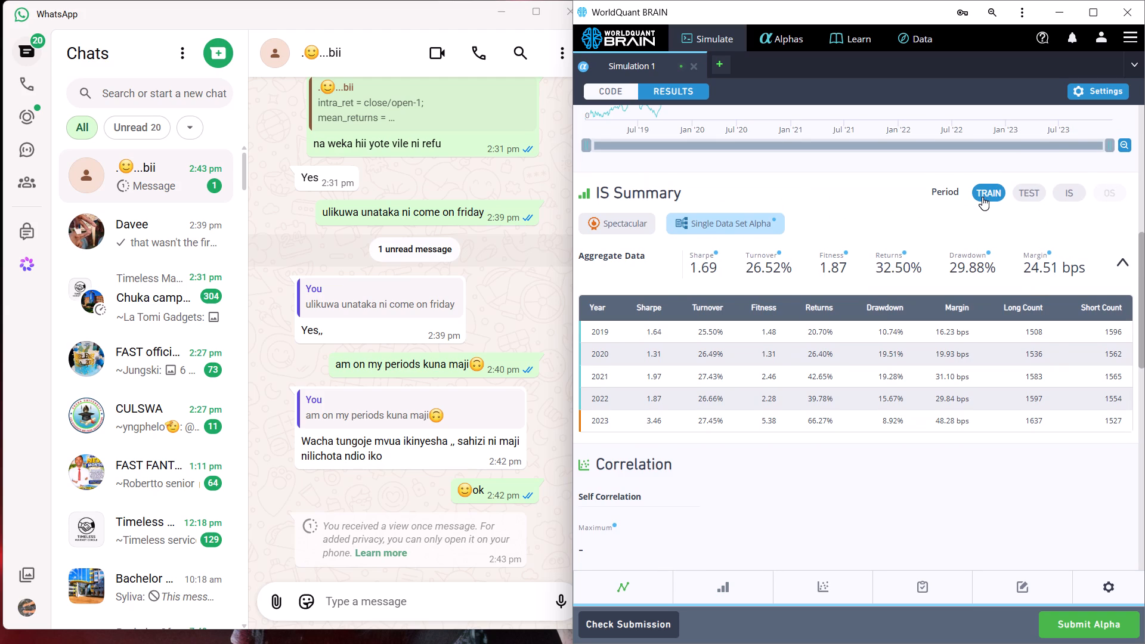
{"action": "left_click", "coordinate": [1030, 192]}
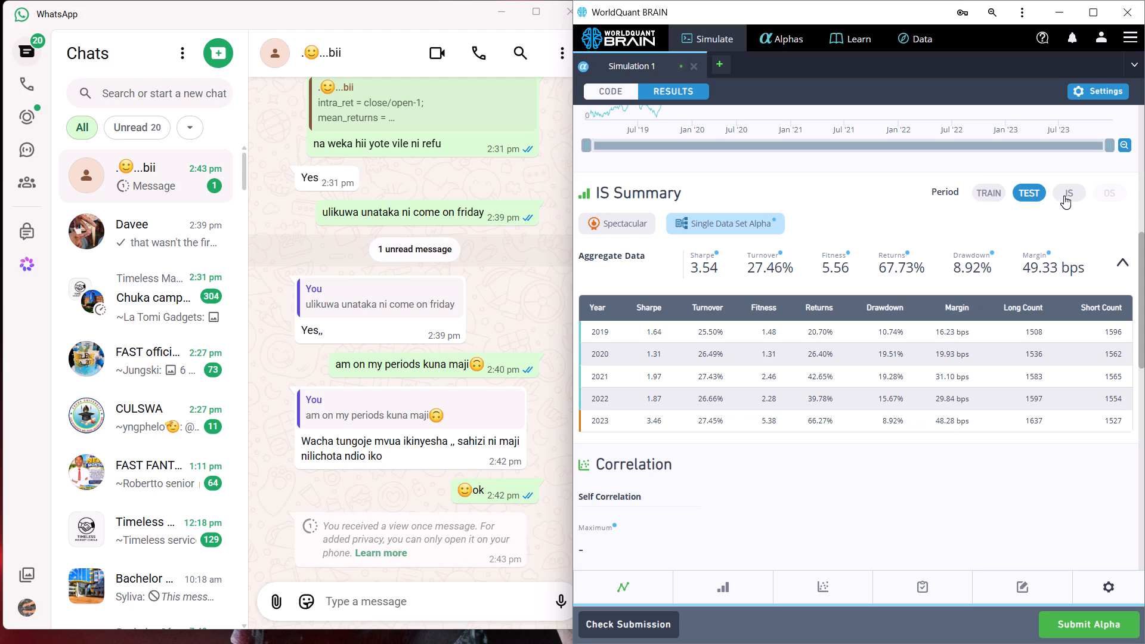
{"action": "left_click", "coordinate": [1064, 196]}
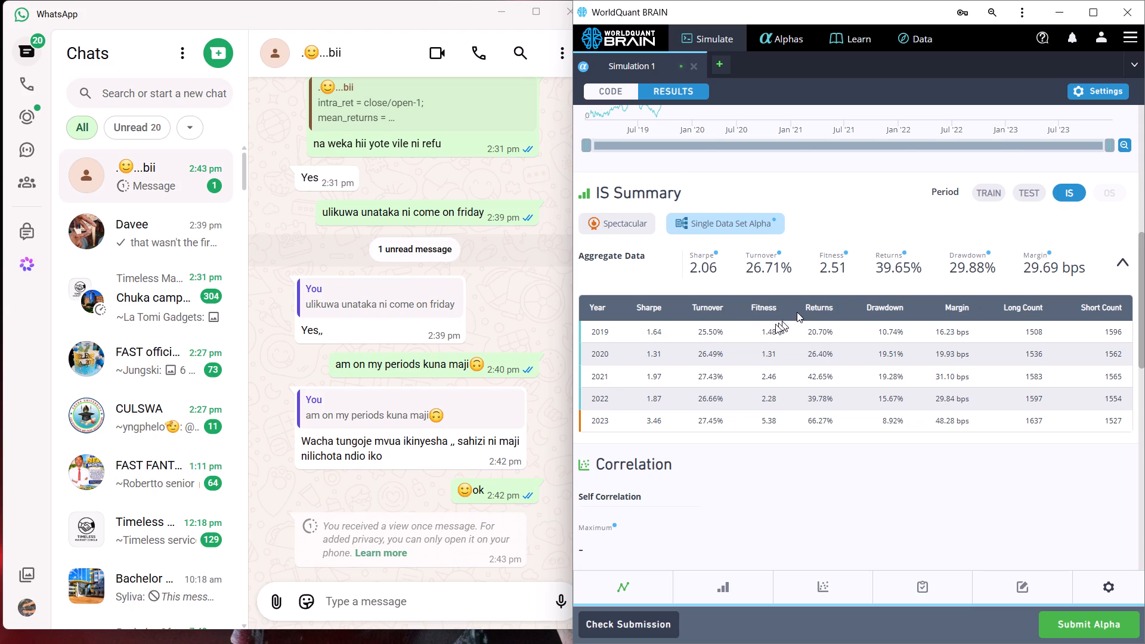
Review the IS-period yearly table, Correlation section and passed tests' cutoffs once more, and return to the chart above IS Summary.
{"action": "scroll", "coordinate": [890, 298], "scroll_direction": "down", "scroll_amount": 2}
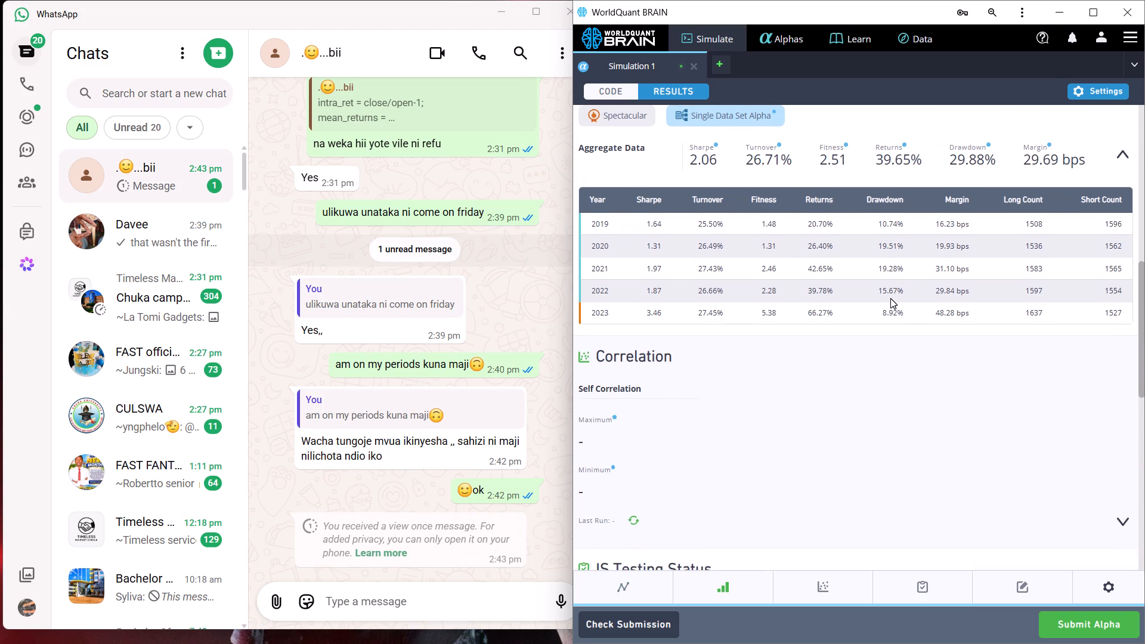
{"action": "scroll", "coordinate": [890, 298], "scroll_direction": "down", "scroll_amount": 2}
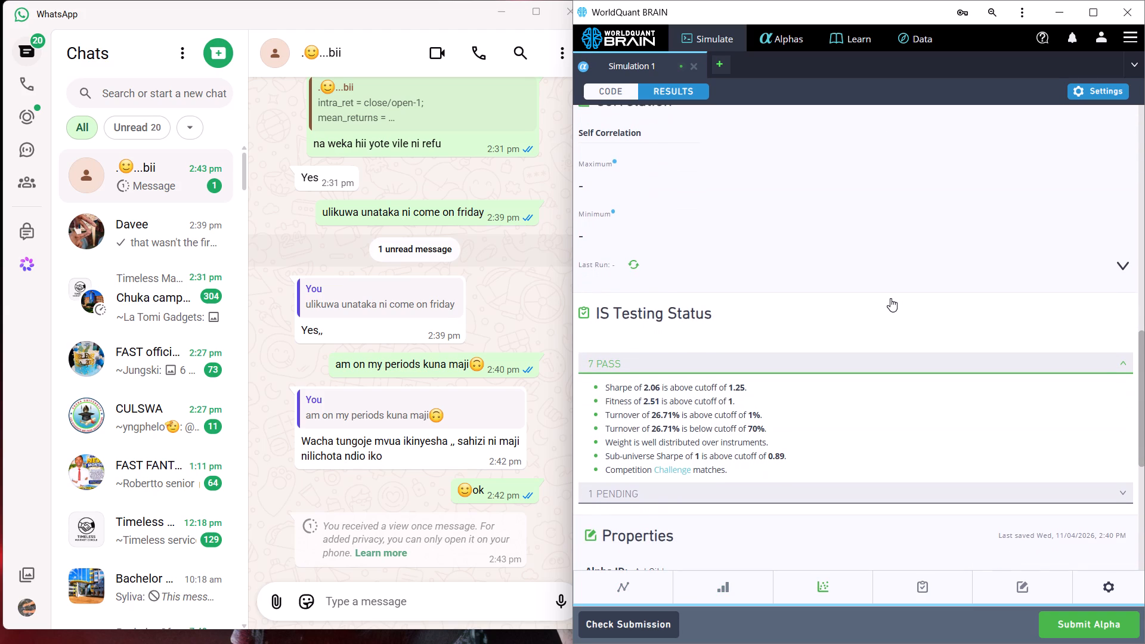
{"action": "scroll", "coordinate": [890, 298], "scroll_direction": "down", "scroll_amount": 2}
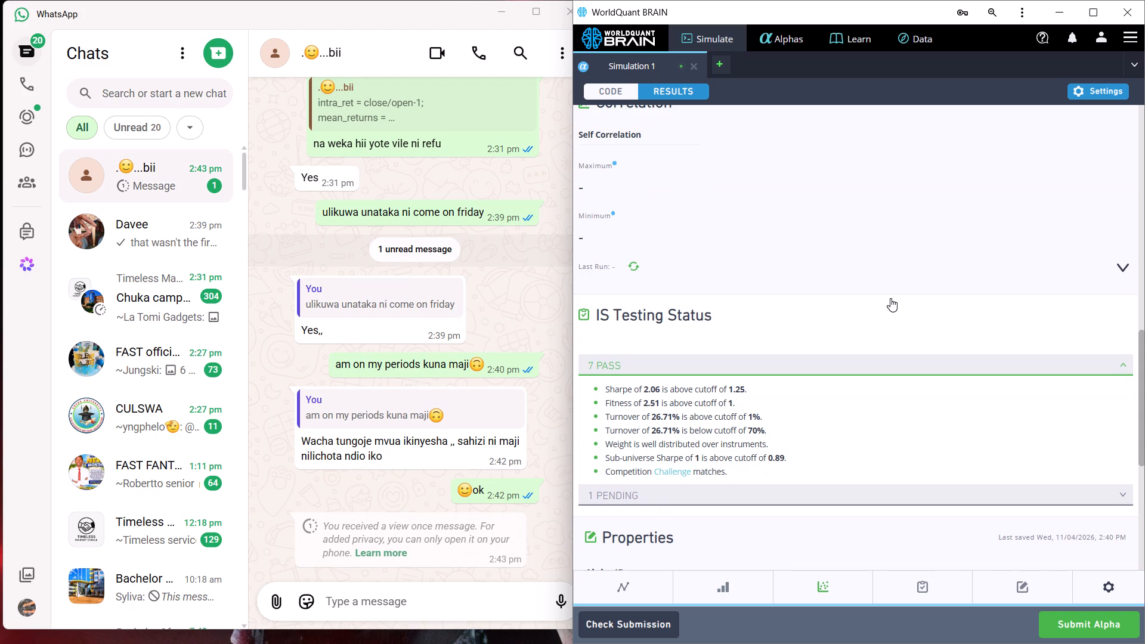
{"action": "scroll", "coordinate": [890, 298], "scroll_direction": "down", "scroll_amount": 1}
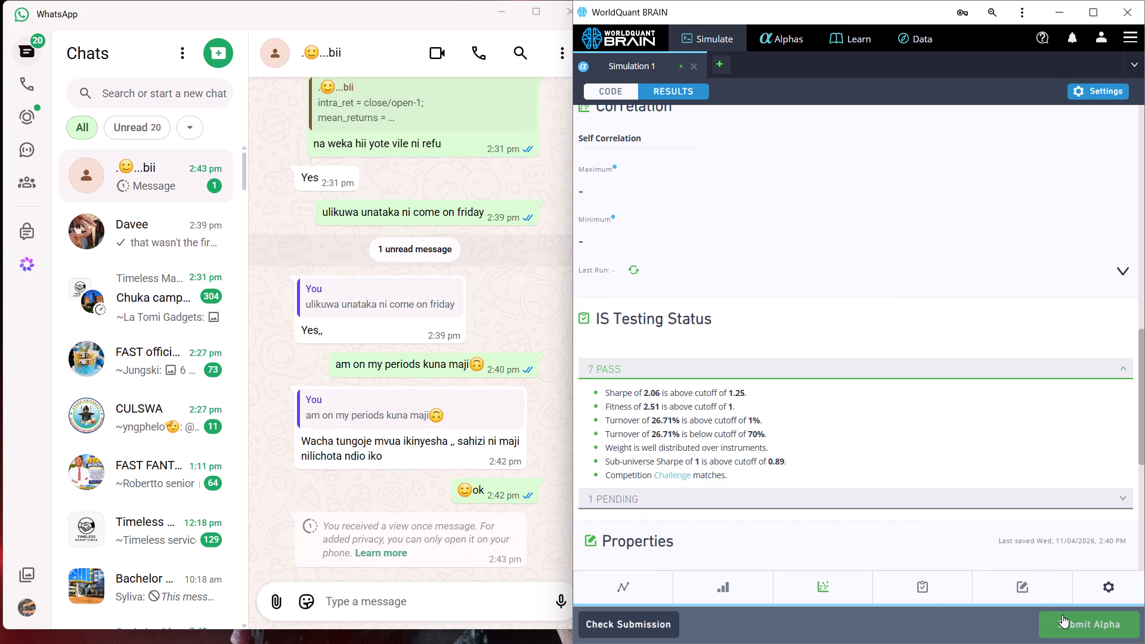
{"action": "scroll", "coordinate": [988, 500], "scroll_direction": "up", "scroll_amount": 1}
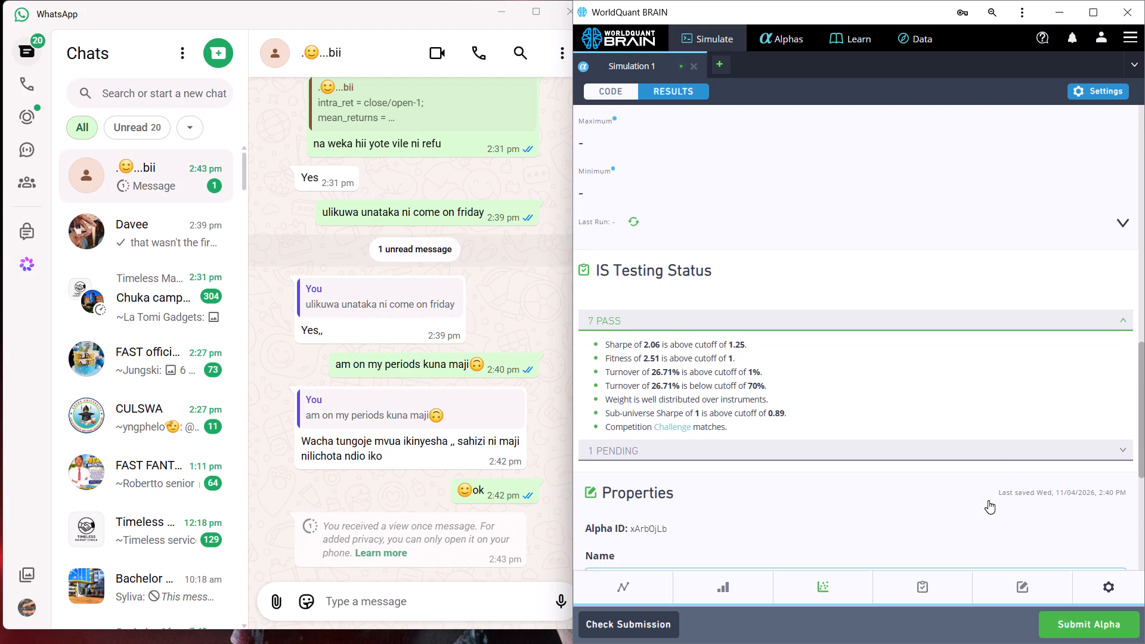
{"action": "scroll", "coordinate": [988, 500], "scroll_direction": "up", "scroll_amount": 3}
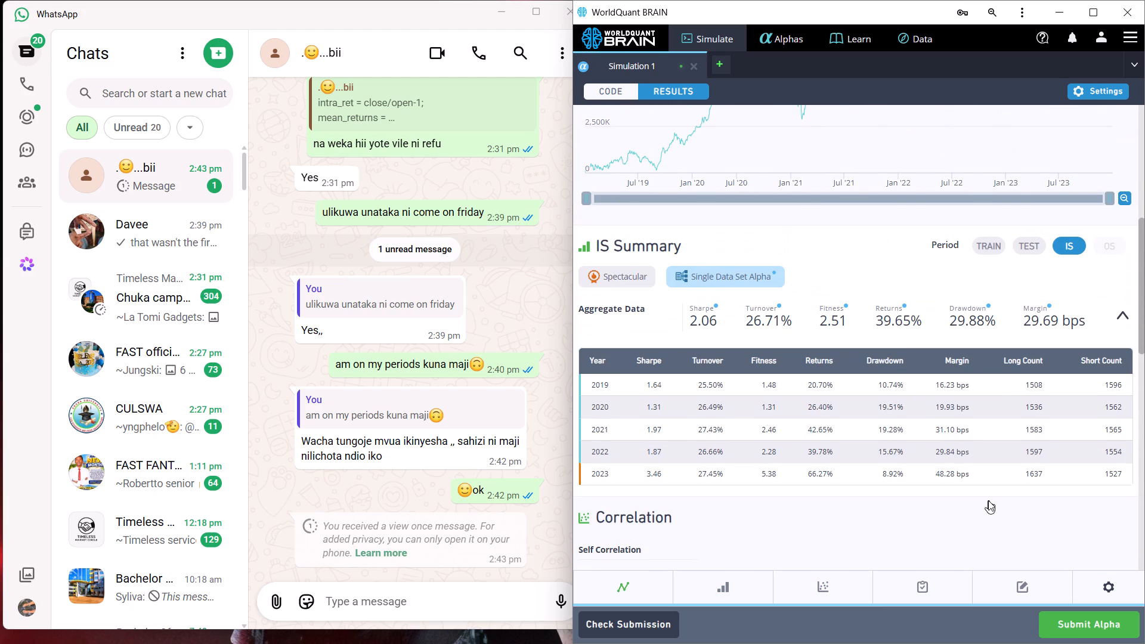
{"action": "scroll", "coordinate": [988, 500], "scroll_direction": "up", "scroll_amount": 3}
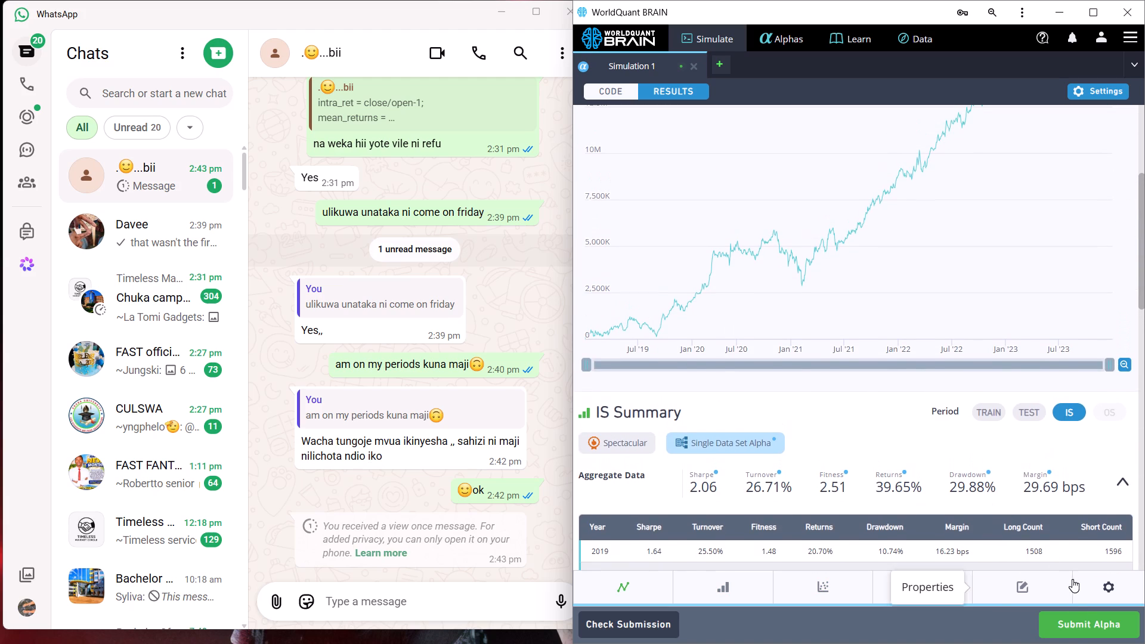
Submit the simulated alpha.
{"action": "left_click", "coordinate": [1080, 628]}
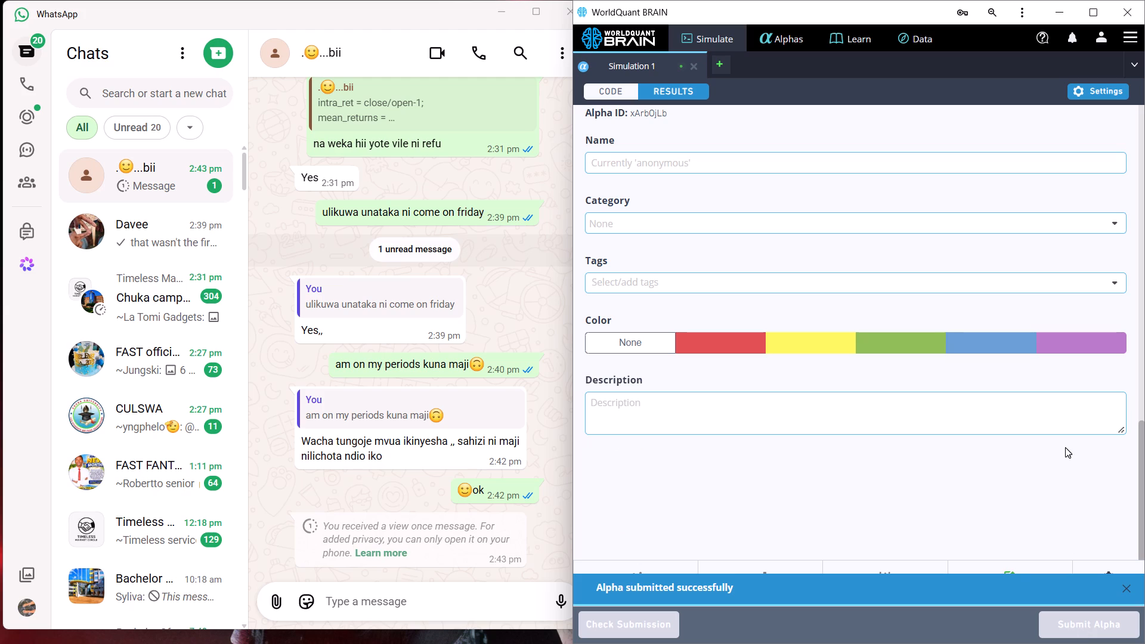
{"action": "scroll", "coordinate": [1065, 447], "scroll_direction": "up", "scroll_amount": 1}
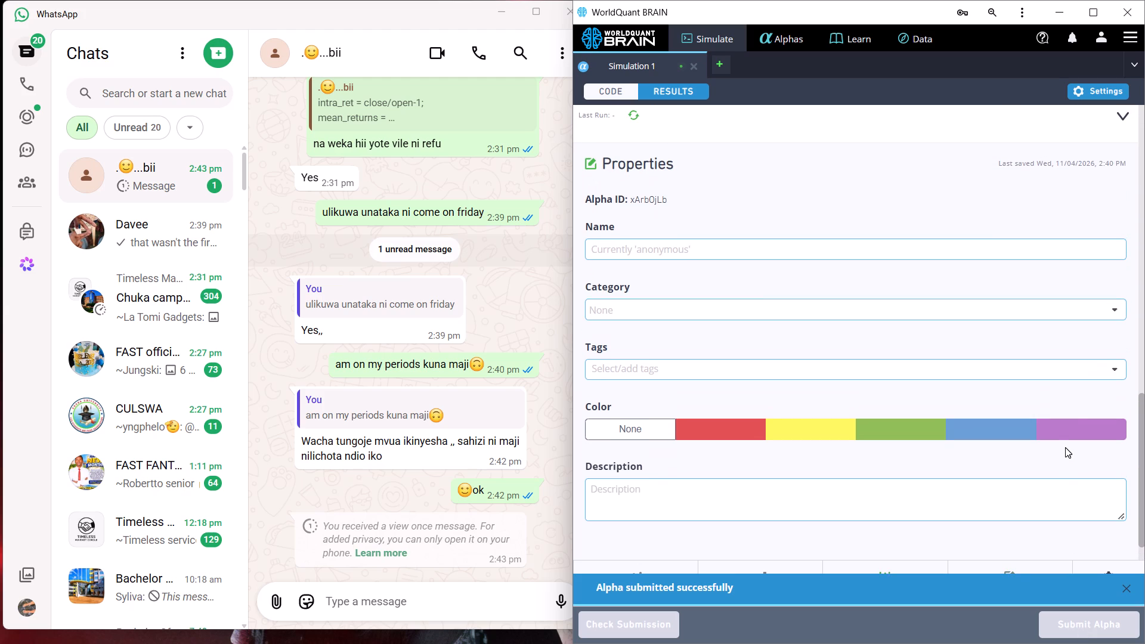
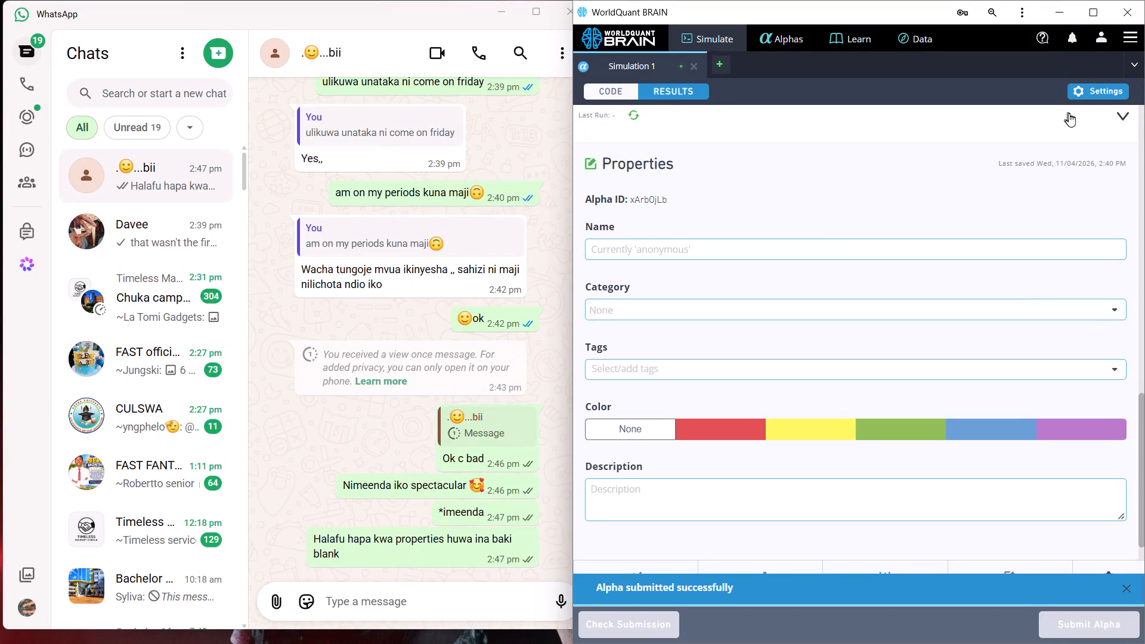
Maximize the WorldQuant BRAIN window, show the alpha's code alongside its results, and dismiss the streak pop-up.
{"action": "left_click", "coordinate": [1100, 21]}
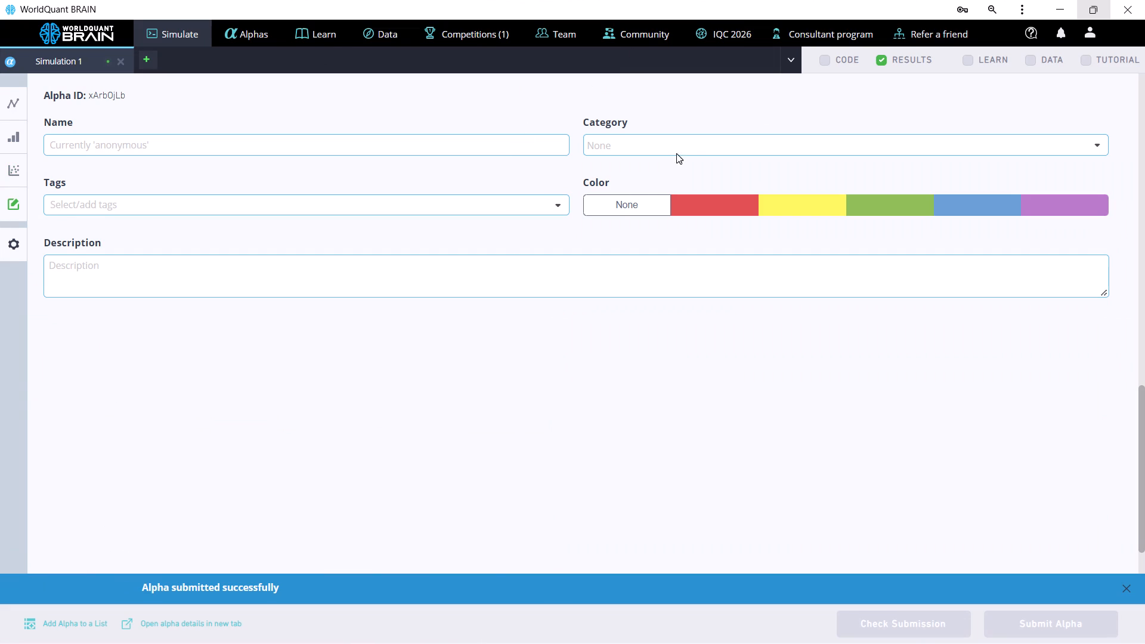
{"action": "left_click", "coordinate": [825, 63]}
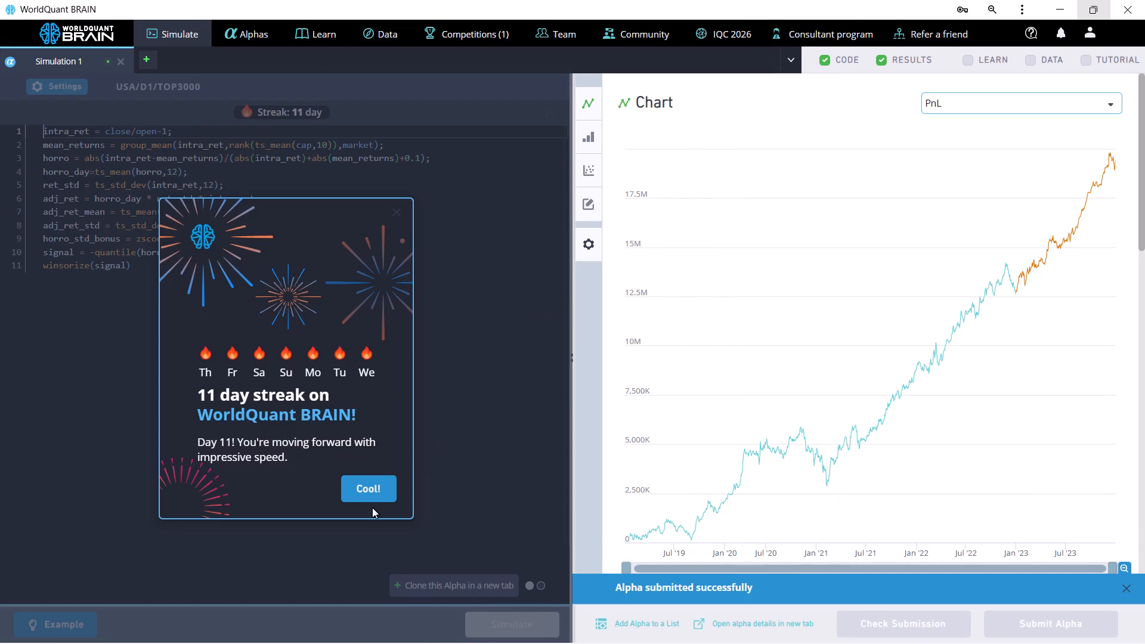
{"action": "left_click", "coordinate": [385, 489]}
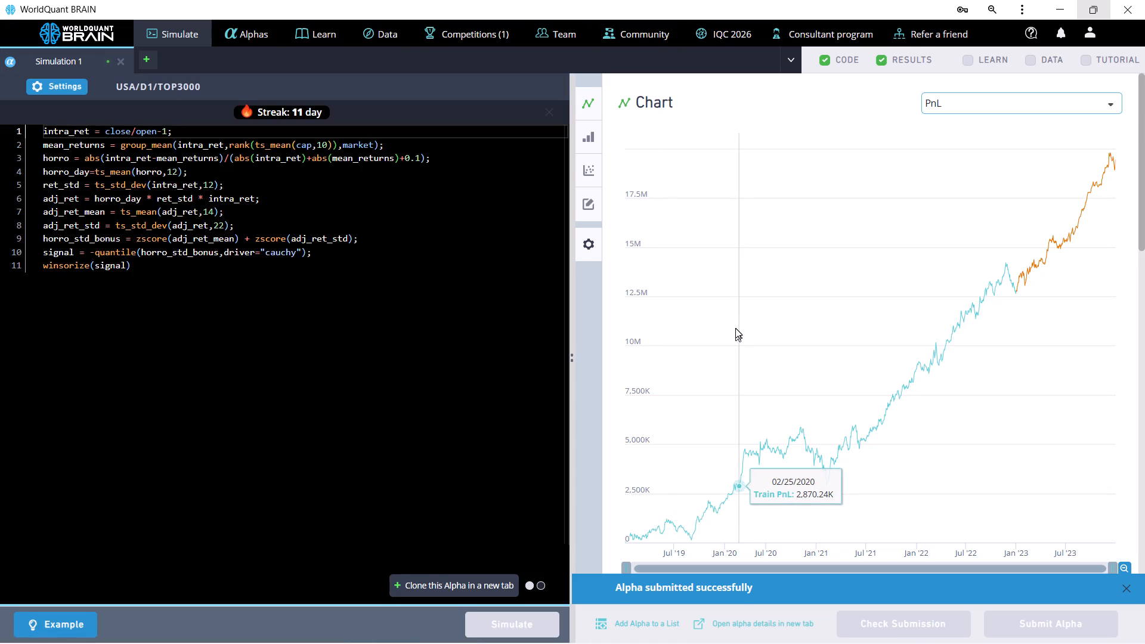
Look through the submitted alpha's results below the chart and check the Single Data Set Alpha and Regular Alpha labels in OS Summary.
{"action": "scroll", "coordinate": [735, 328], "scroll_direction": "down", "scroll_amount": 13}
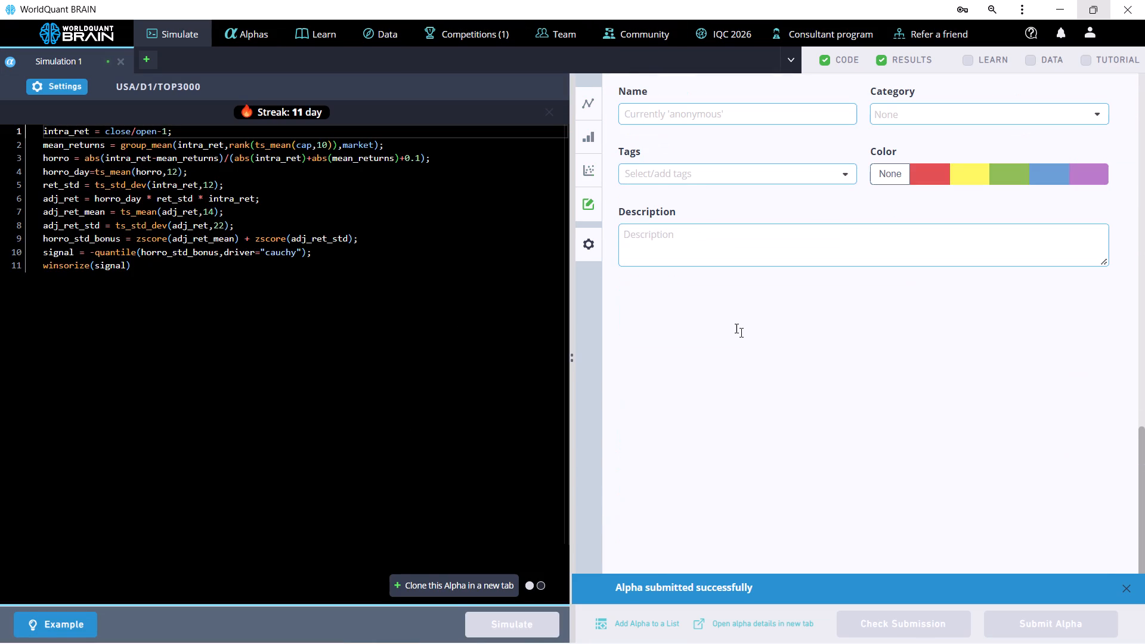
{"action": "scroll", "coordinate": [735, 328], "scroll_direction": "down", "scroll_amount": 1}
{"action": "scroll", "coordinate": [735, 328], "scroll_direction": "up", "scroll_amount": 6}
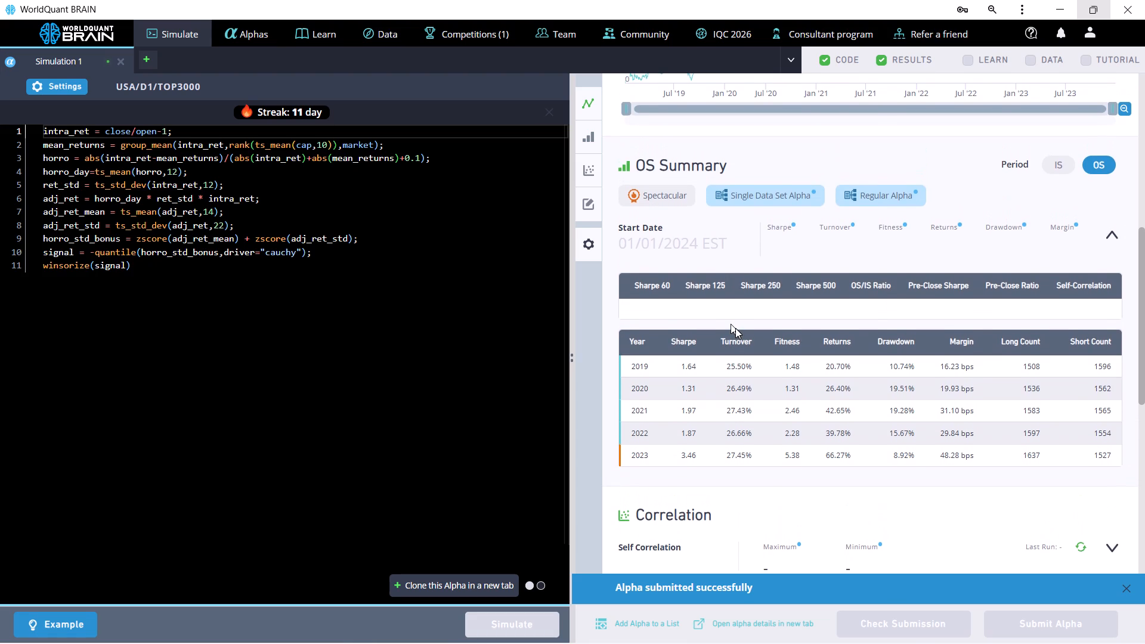
{"action": "left_click", "coordinate": [791, 199]}
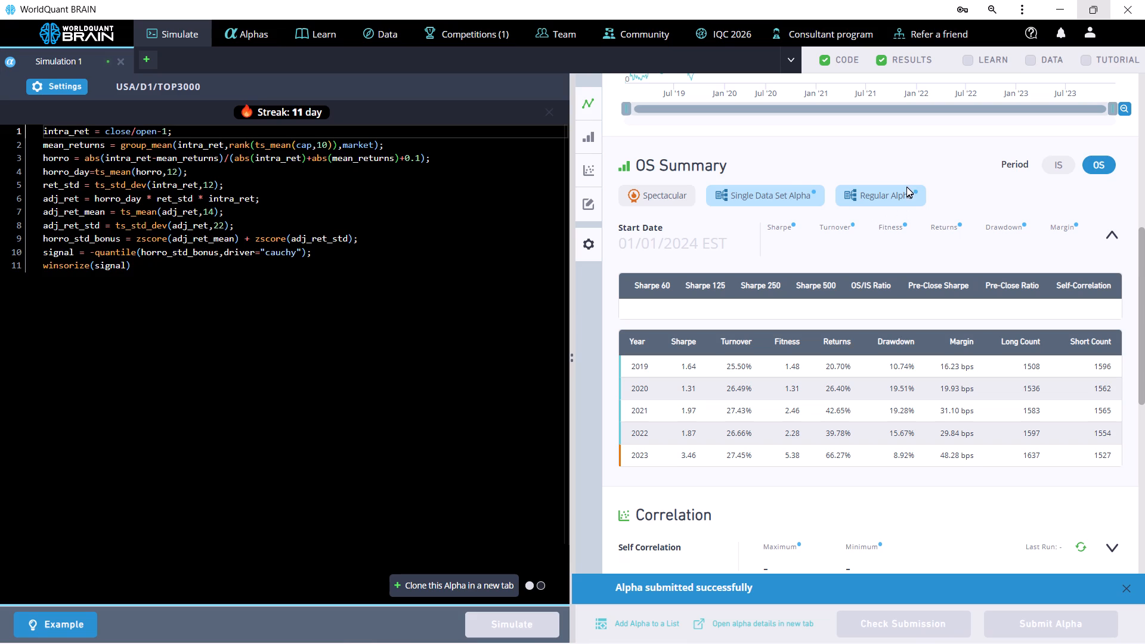
{"action": "left_click", "coordinate": [906, 190]}
Examine the OS Summary's yearly table together with the Correlation and Properties sections of the submitted alpha.
{"action": "scroll", "coordinate": [902, 227], "scroll_direction": "down", "scroll_amount": 3}
{"action": "scroll", "coordinate": [902, 227], "scroll_direction": "up", "scroll_amount": 1}
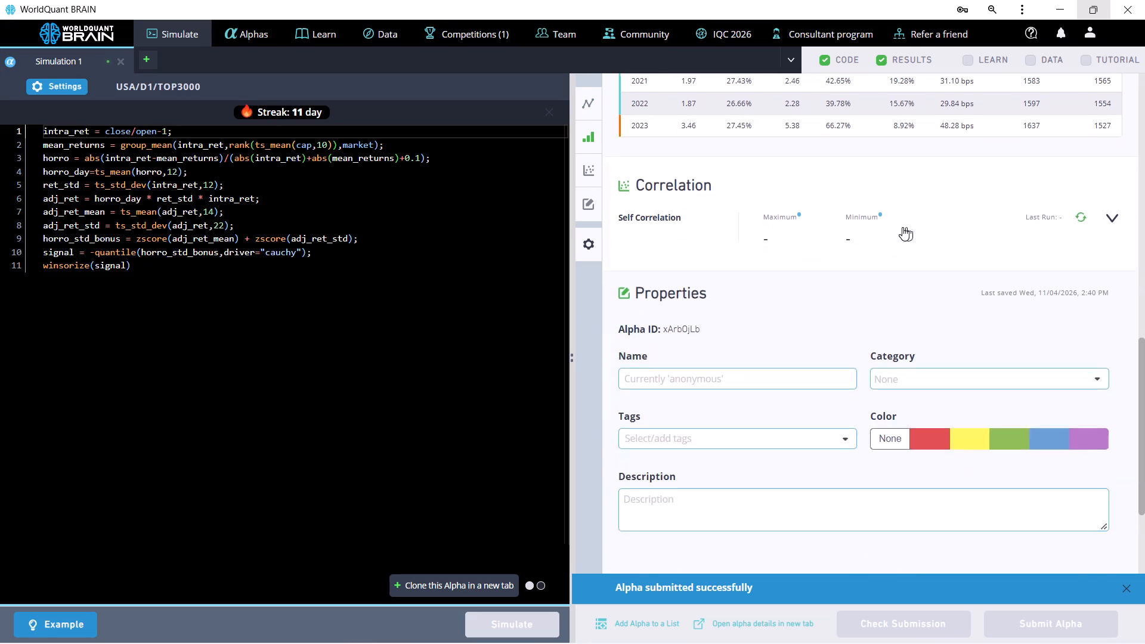
{"action": "scroll", "coordinate": [902, 227], "scroll_direction": "up", "scroll_amount": 3}
{"action": "scroll", "coordinate": [902, 227], "scroll_direction": "down", "scroll_amount": 4}
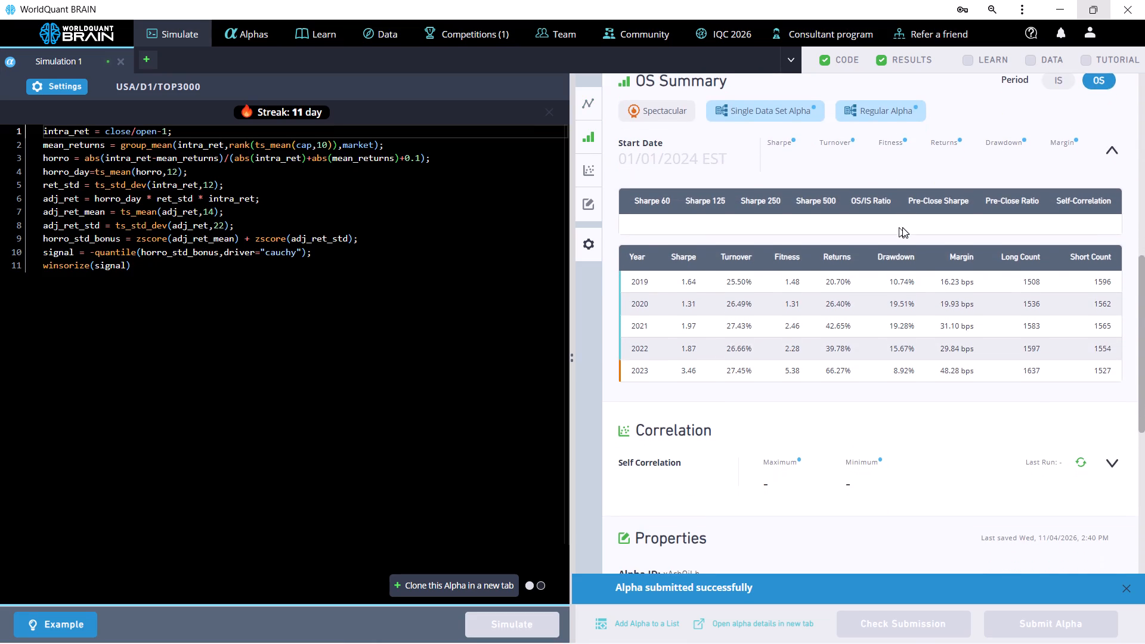
{"action": "scroll", "coordinate": [902, 222], "scroll_direction": "down", "scroll_amount": 2}
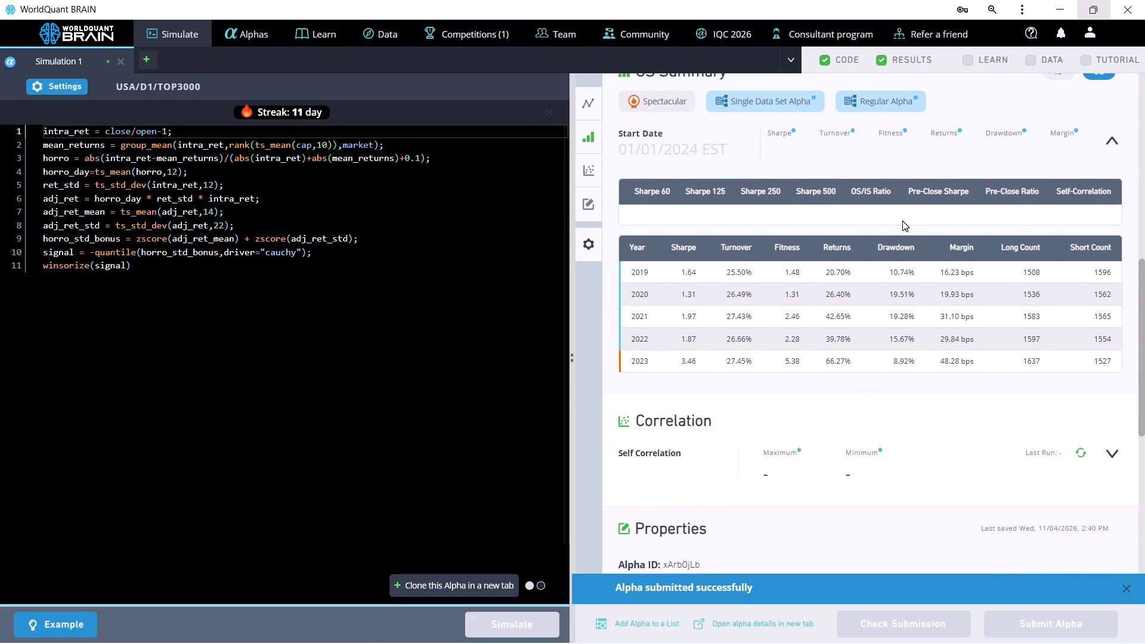
{"action": "scroll", "coordinate": [902, 221], "scroll_direction": "down", "scroll_amount": 3}
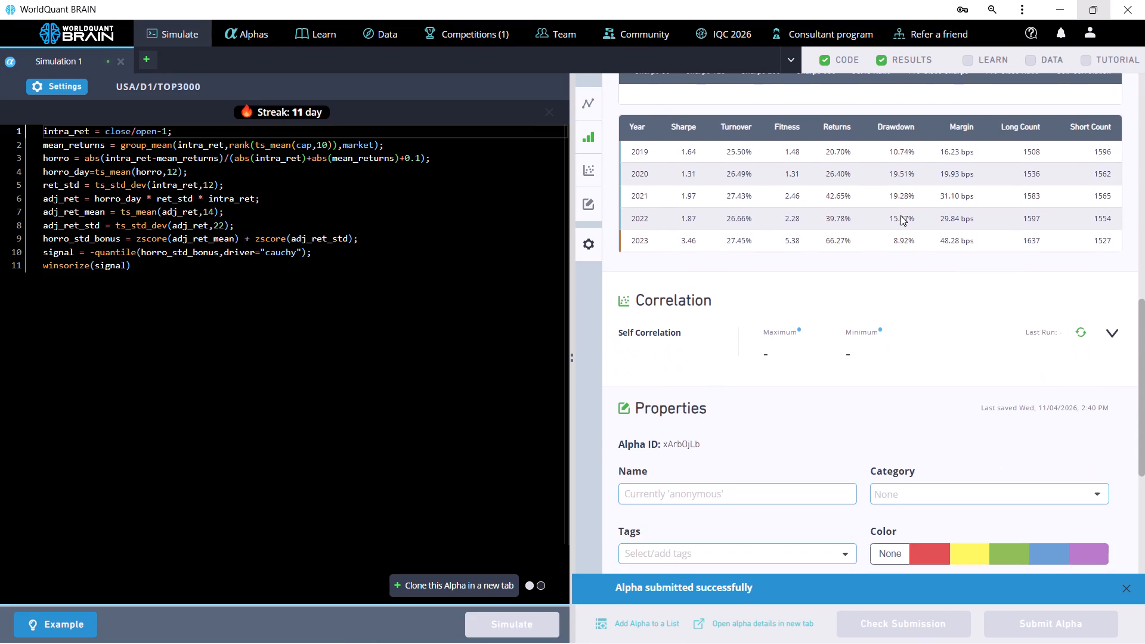
{"action": "scroll", "coordinate": [900, 215], "scroll_direction": "up", "scroll_amount": 2}
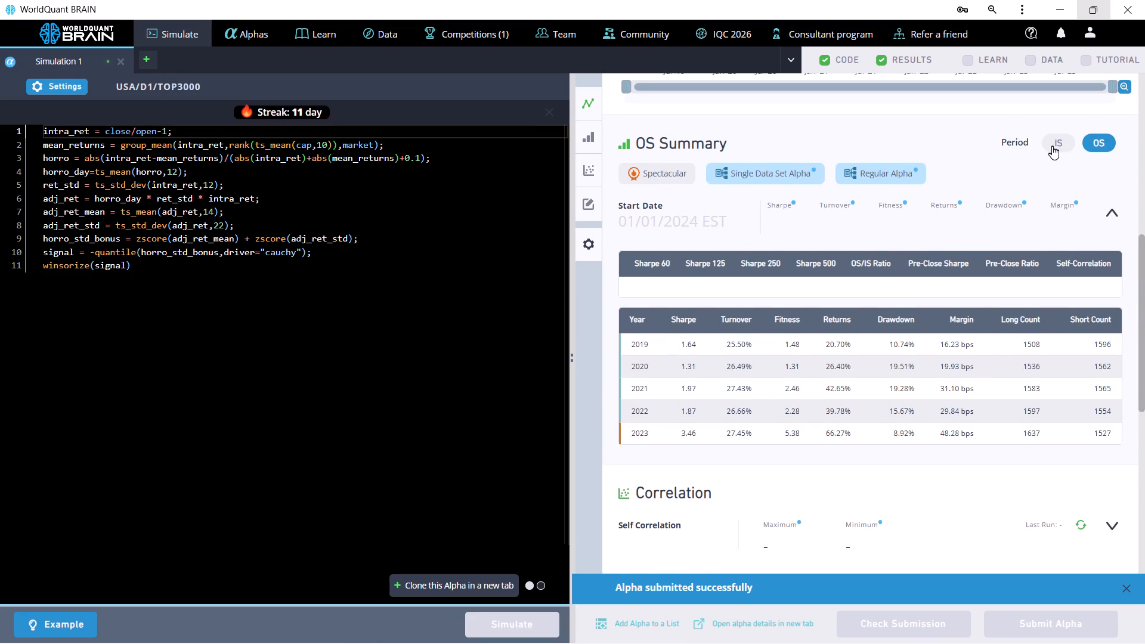
Switch the summary period from OS to IS.
{"action": "left_click", "coordinate": [1052, 146]}
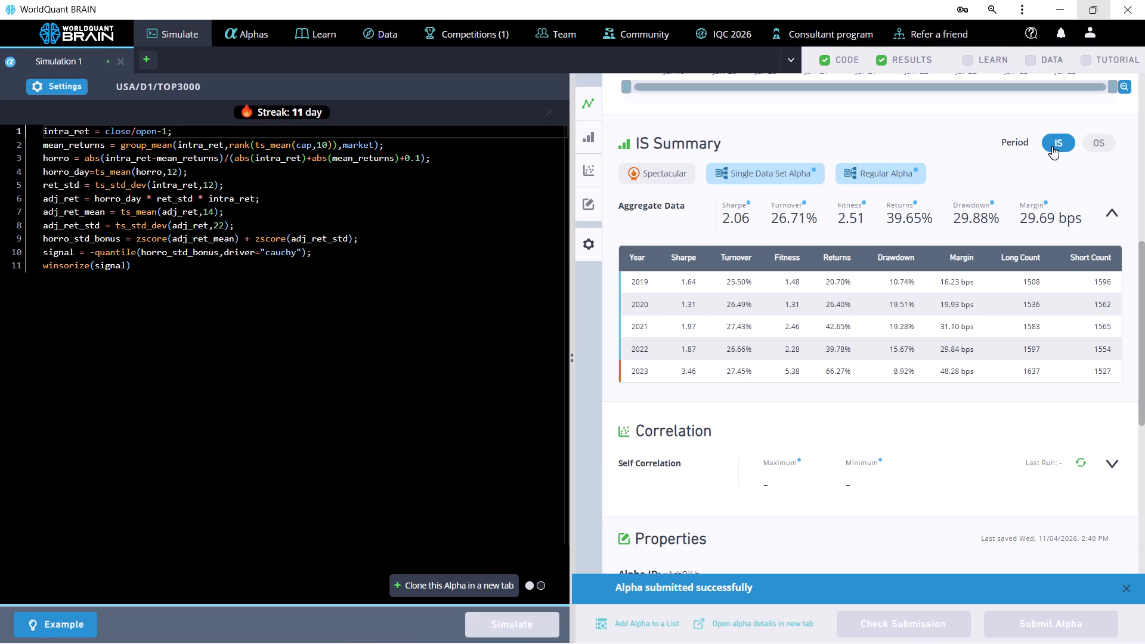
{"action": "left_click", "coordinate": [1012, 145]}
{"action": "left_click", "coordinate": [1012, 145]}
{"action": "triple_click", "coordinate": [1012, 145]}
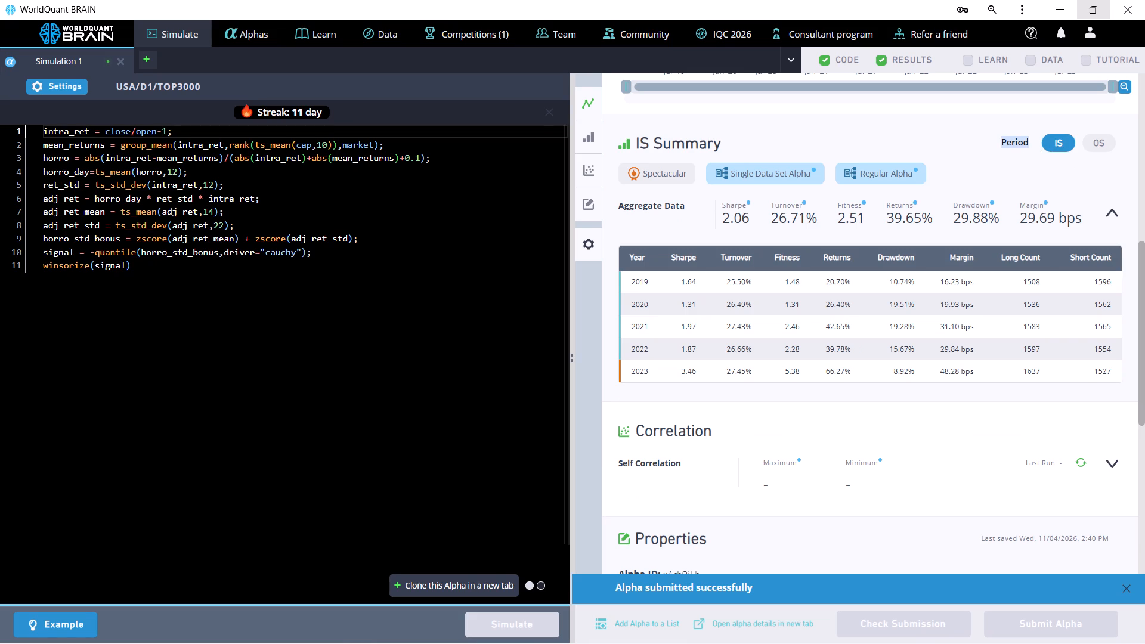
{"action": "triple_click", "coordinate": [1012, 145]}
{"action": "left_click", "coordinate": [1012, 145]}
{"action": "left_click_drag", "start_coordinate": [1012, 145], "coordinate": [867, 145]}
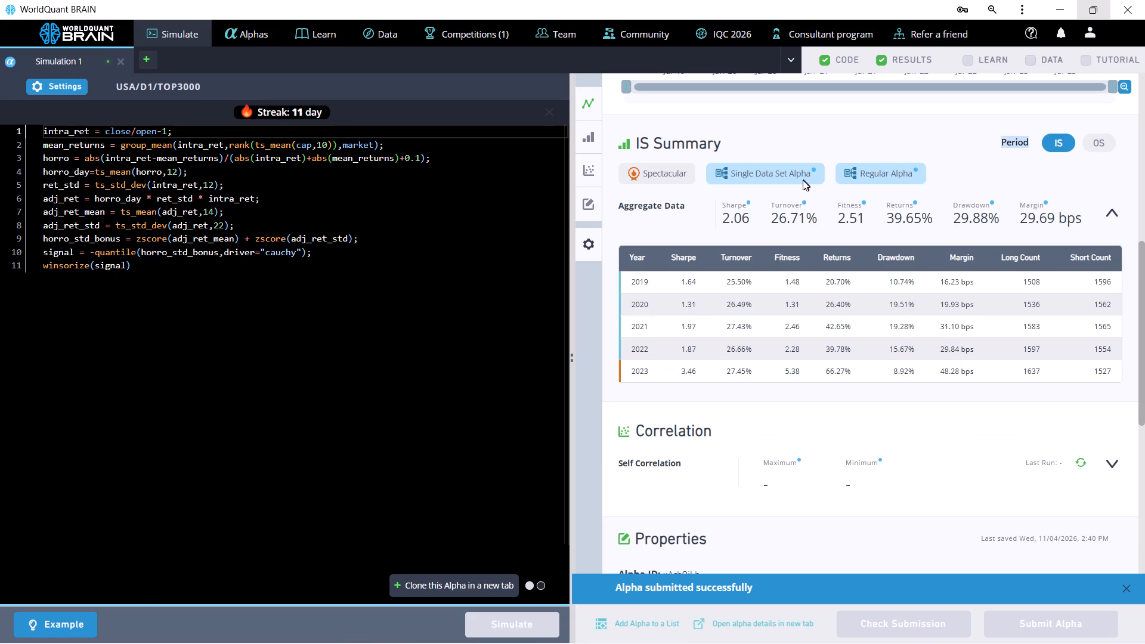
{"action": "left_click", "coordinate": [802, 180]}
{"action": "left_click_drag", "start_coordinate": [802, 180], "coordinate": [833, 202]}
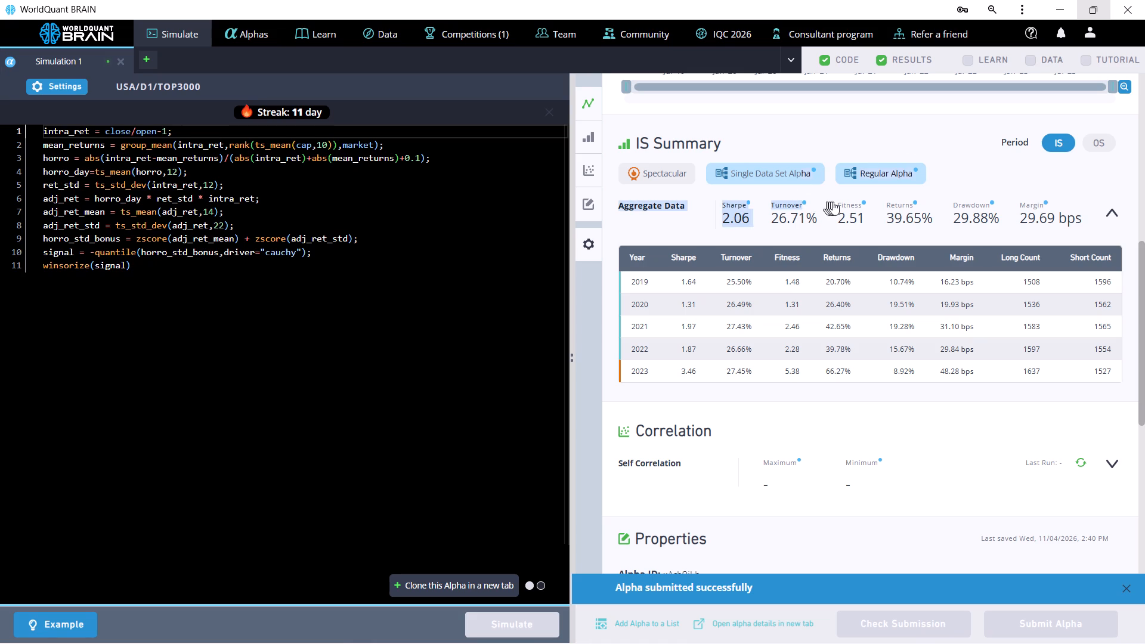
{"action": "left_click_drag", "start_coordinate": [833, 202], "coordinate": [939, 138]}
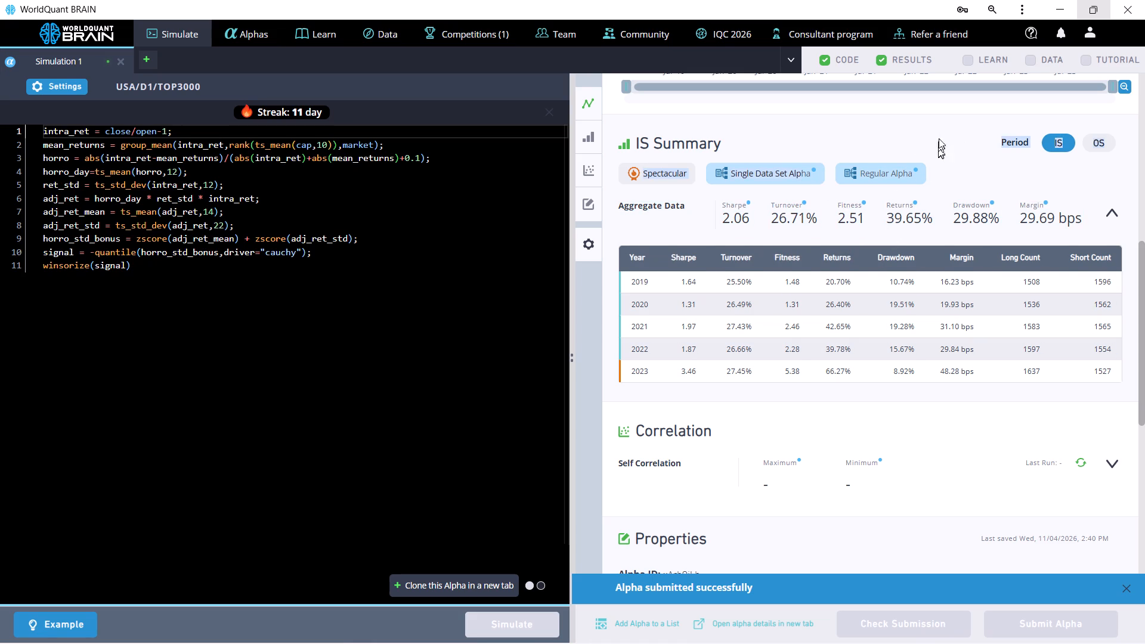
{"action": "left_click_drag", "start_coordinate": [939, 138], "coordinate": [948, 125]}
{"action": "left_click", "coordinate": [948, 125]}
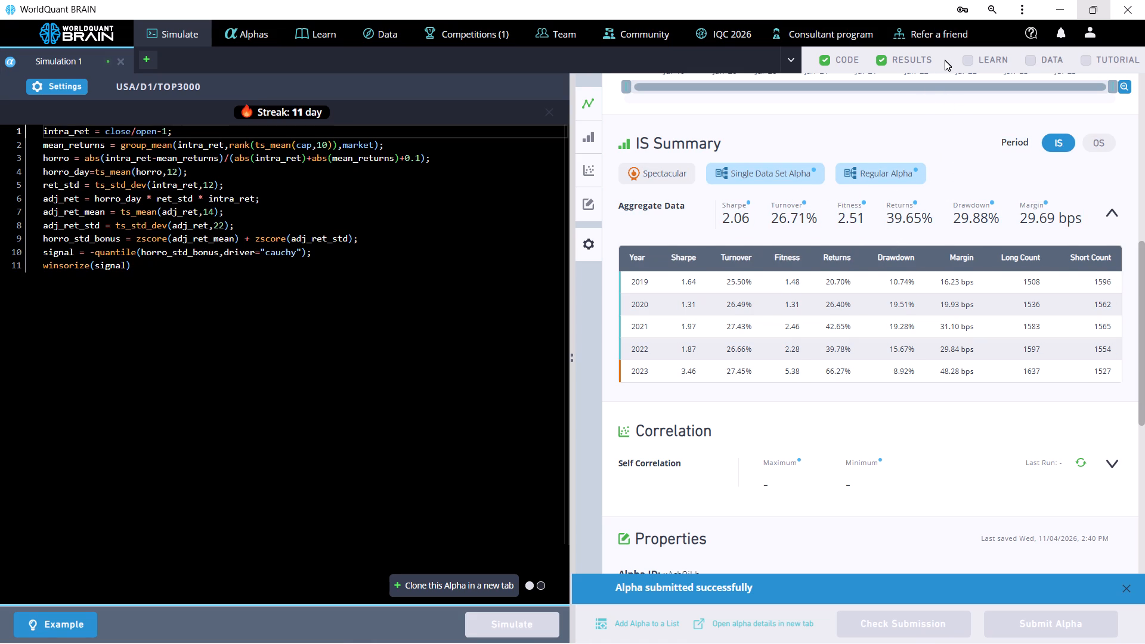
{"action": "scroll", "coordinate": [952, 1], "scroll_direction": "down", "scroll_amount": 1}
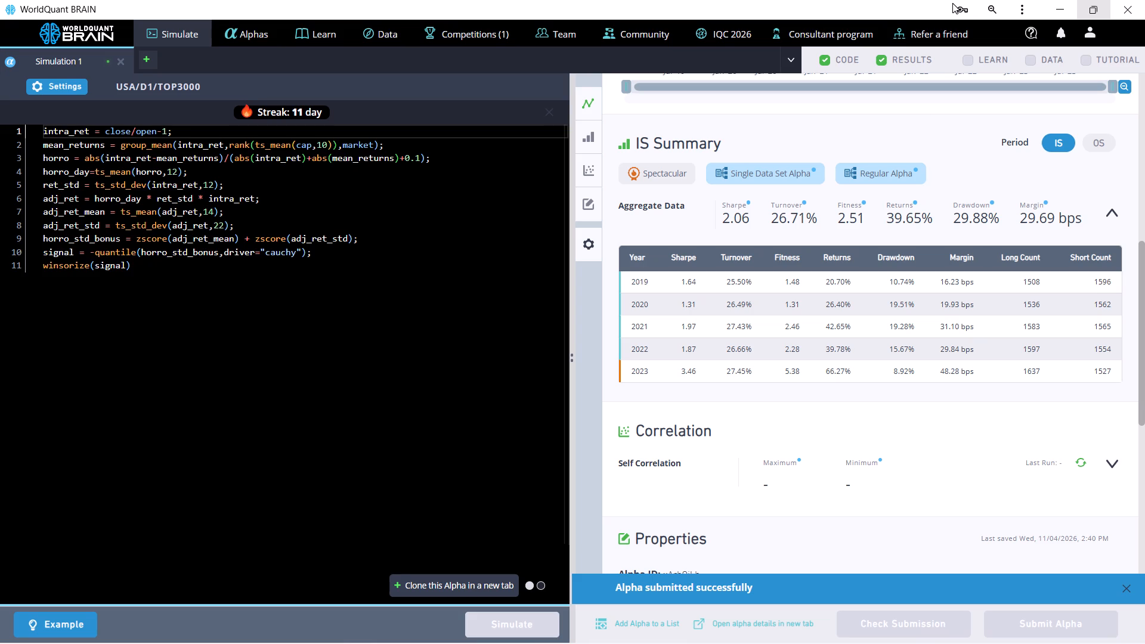